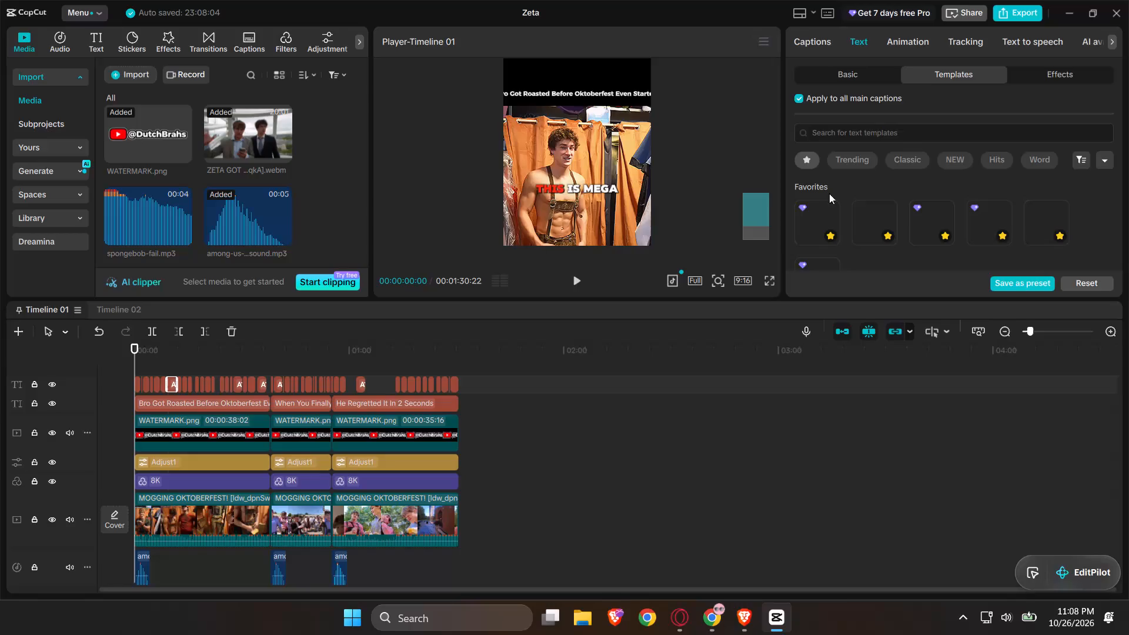
# Apply the first favorite text template, "THE QUICK" with the colored highlight word, to all main captions.
pyautogui.click(815, 219)
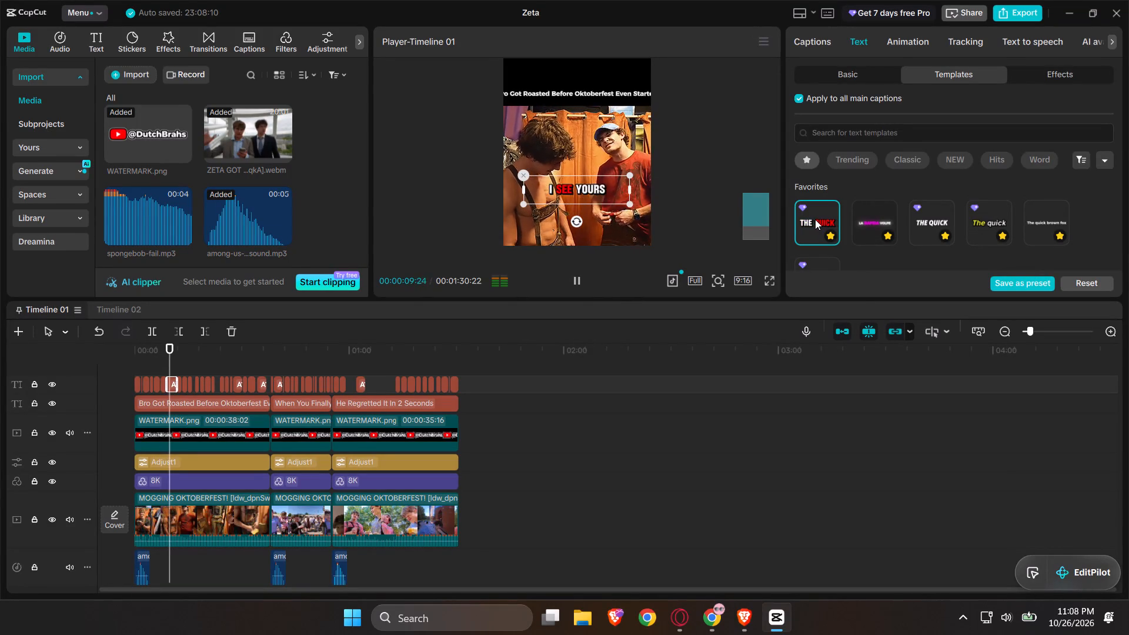
# Preview the restyled captions in full screen while the video plays, pause playback and exit full screen.
pyautogui.click(767, 283)
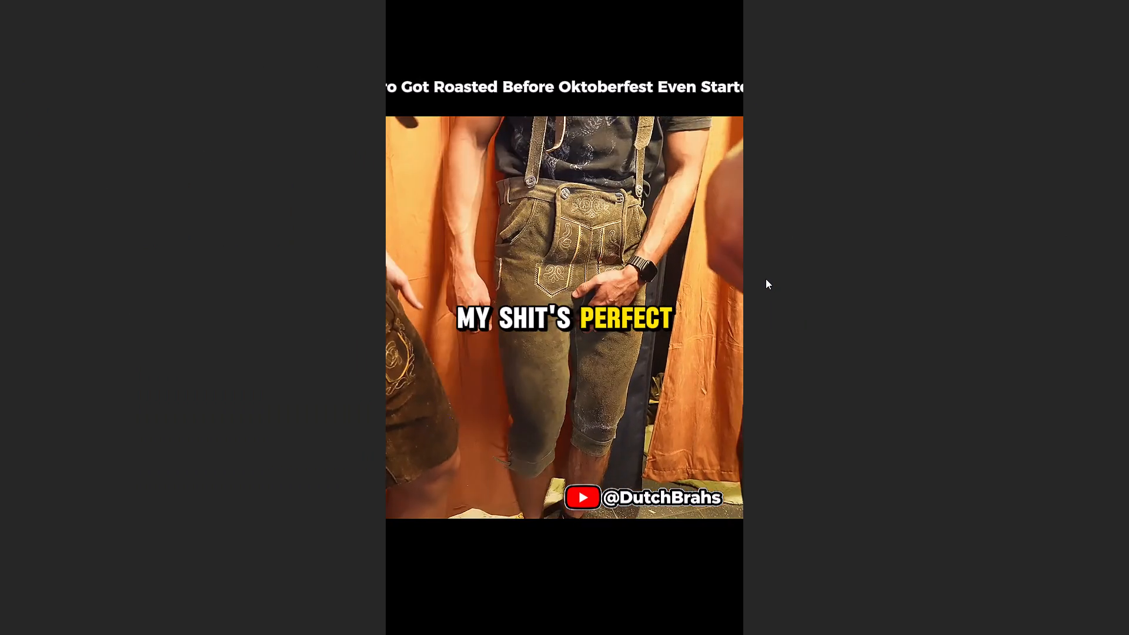
pyautogui.click(766, 279)
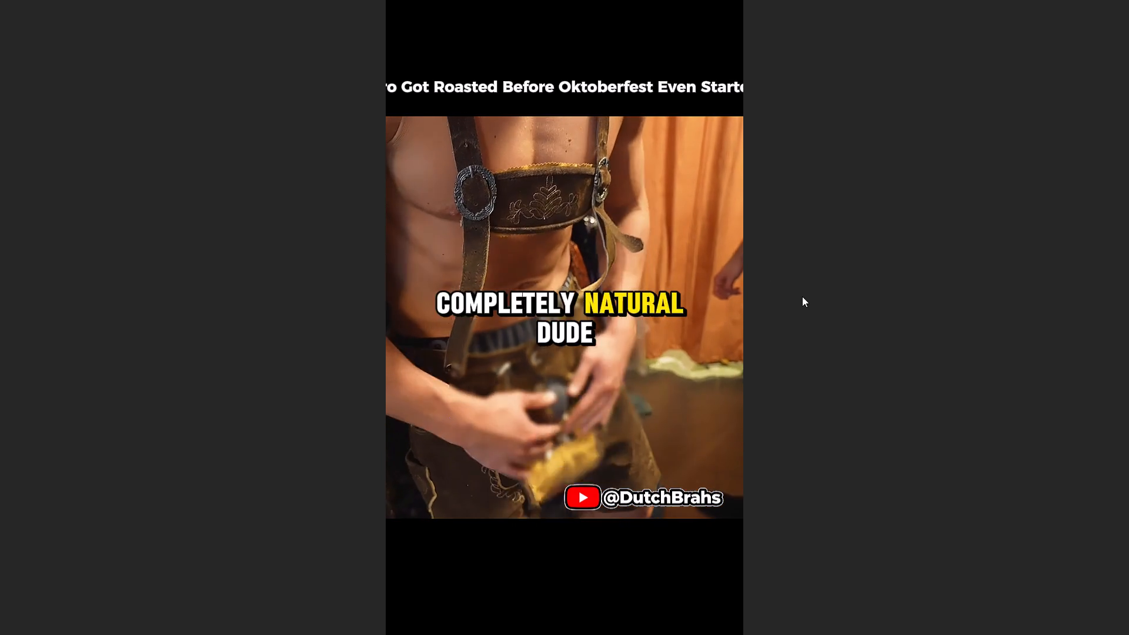
pyautogui.click(802, 296)
pyautogui.press('space')
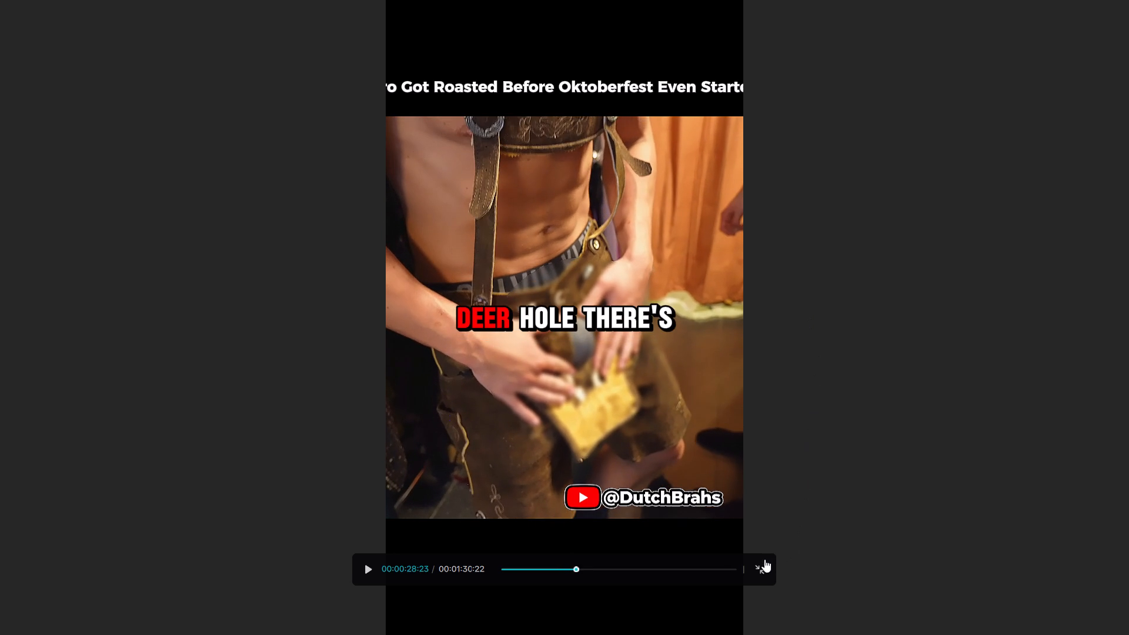
pyautogui.click(759, 571)
pyautogui.hotkey('alt', 'Tab')
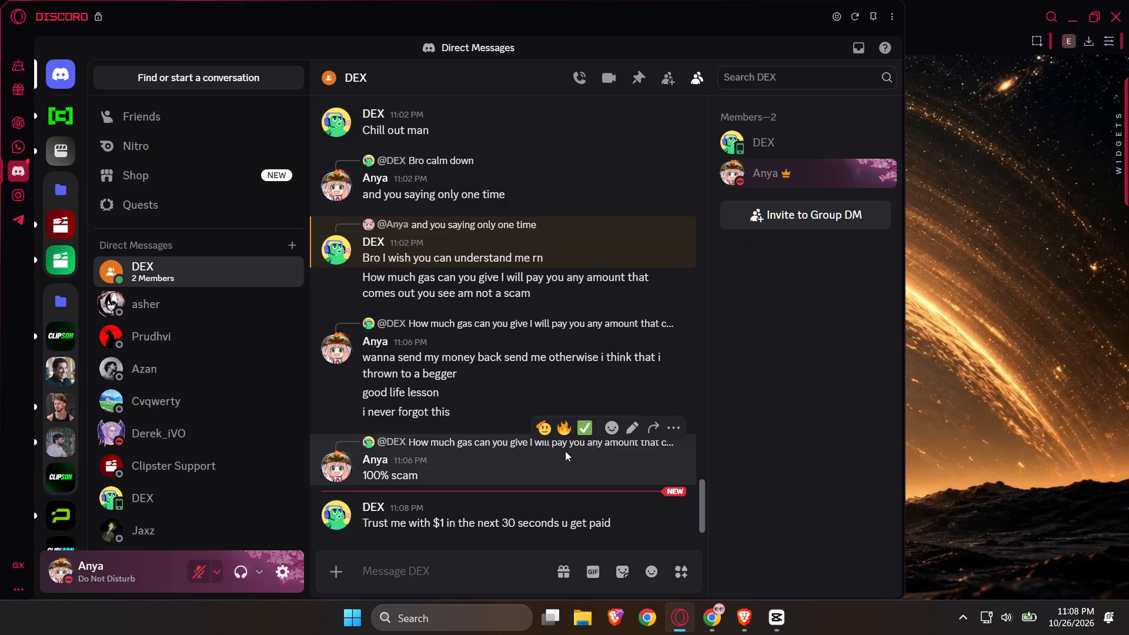
pyautogui.click(504, 515)
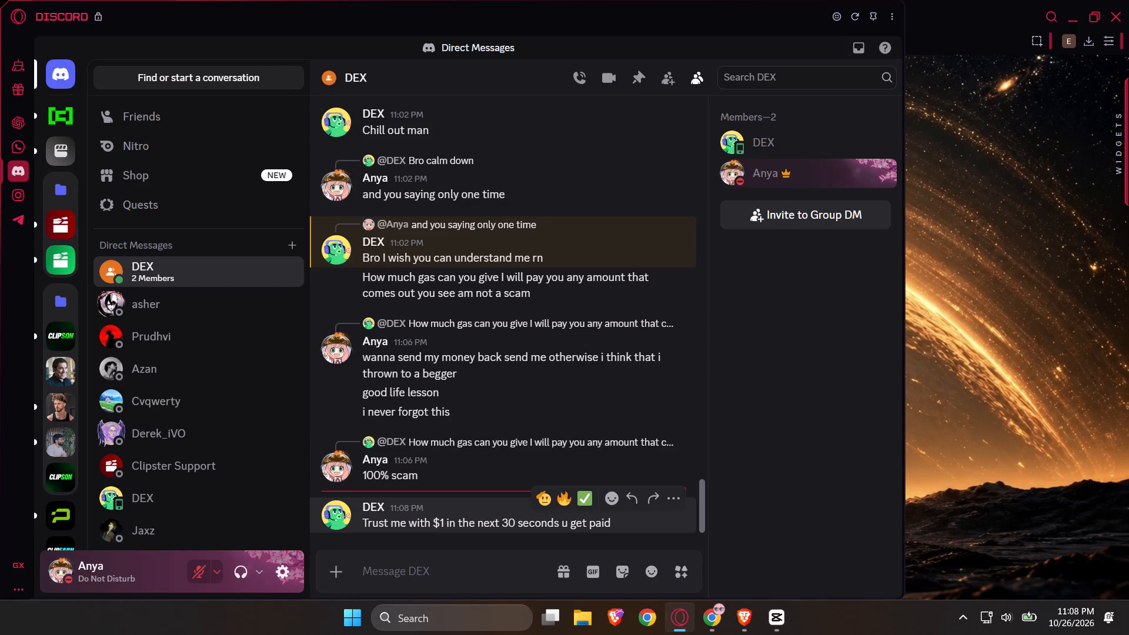
pyautogui.click(634, 499)
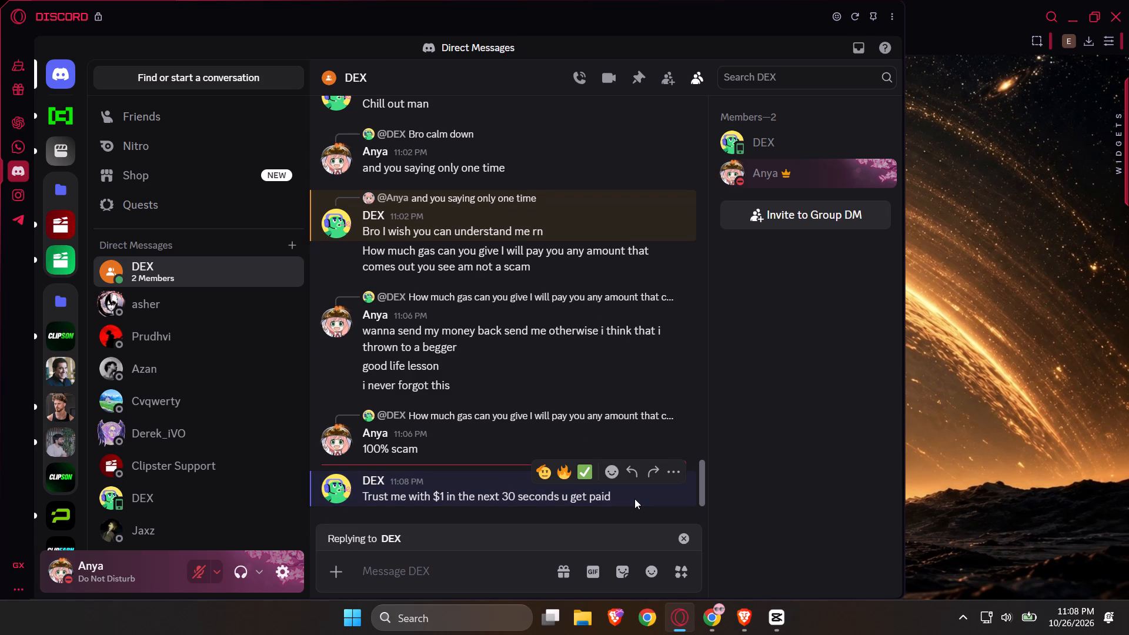
pyautogui.write('no thanks')
pyautogui.press('Return')
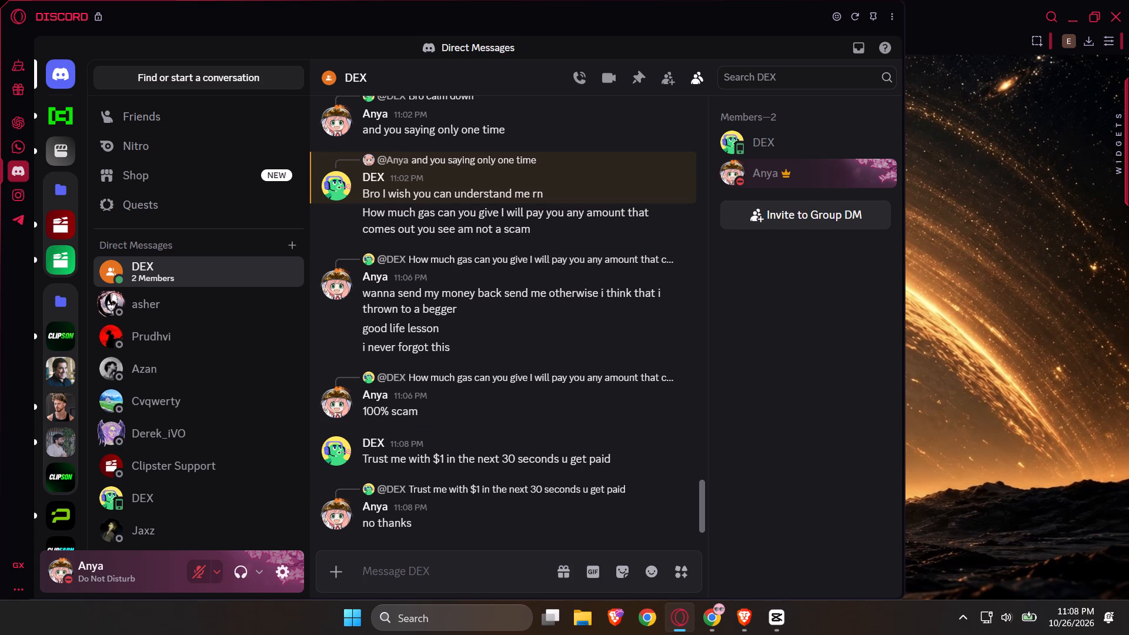
# Send the follow-up message "keep my money" in the DEX chat.
pyautogui.click(481, 463)
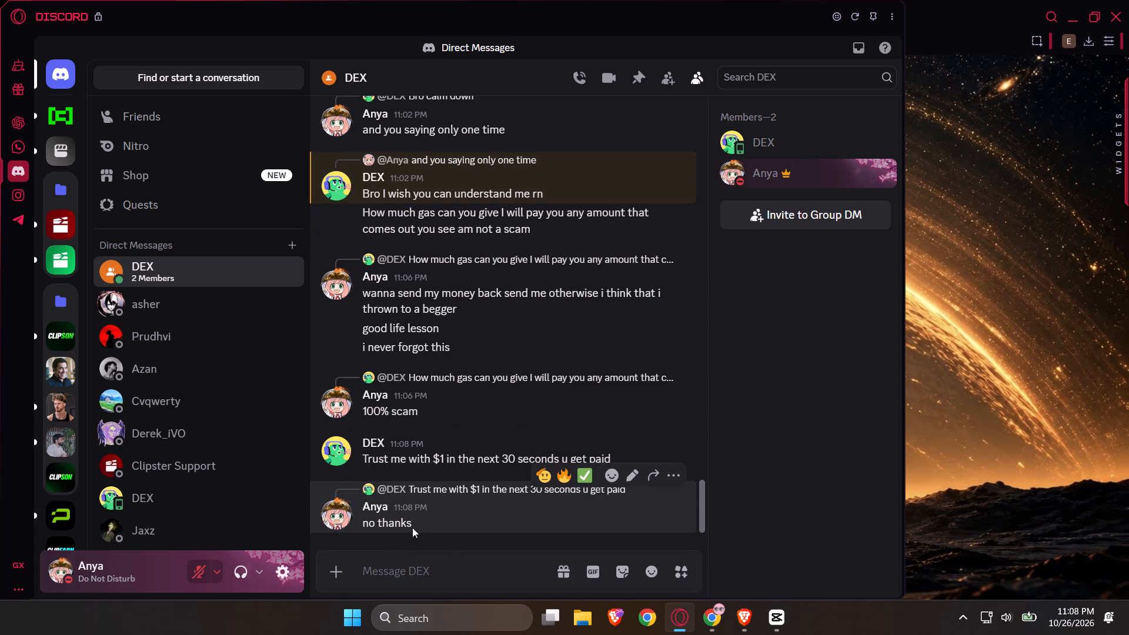
pyautogui.click(445, 576)
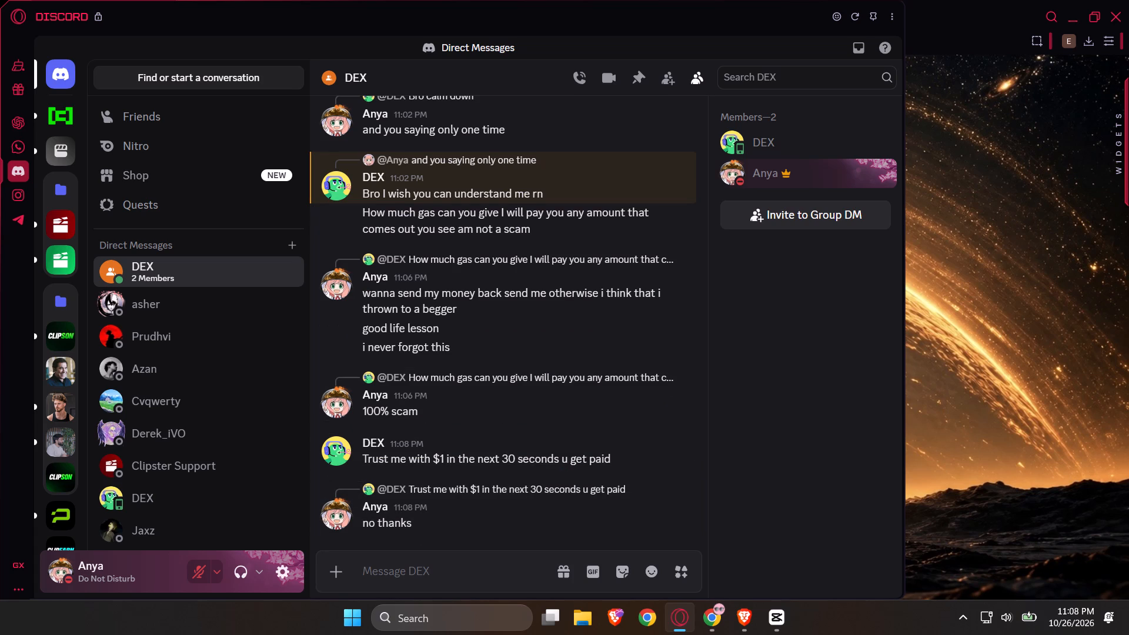
pyautogui.write('keep my money')
pyautogui.press('space')
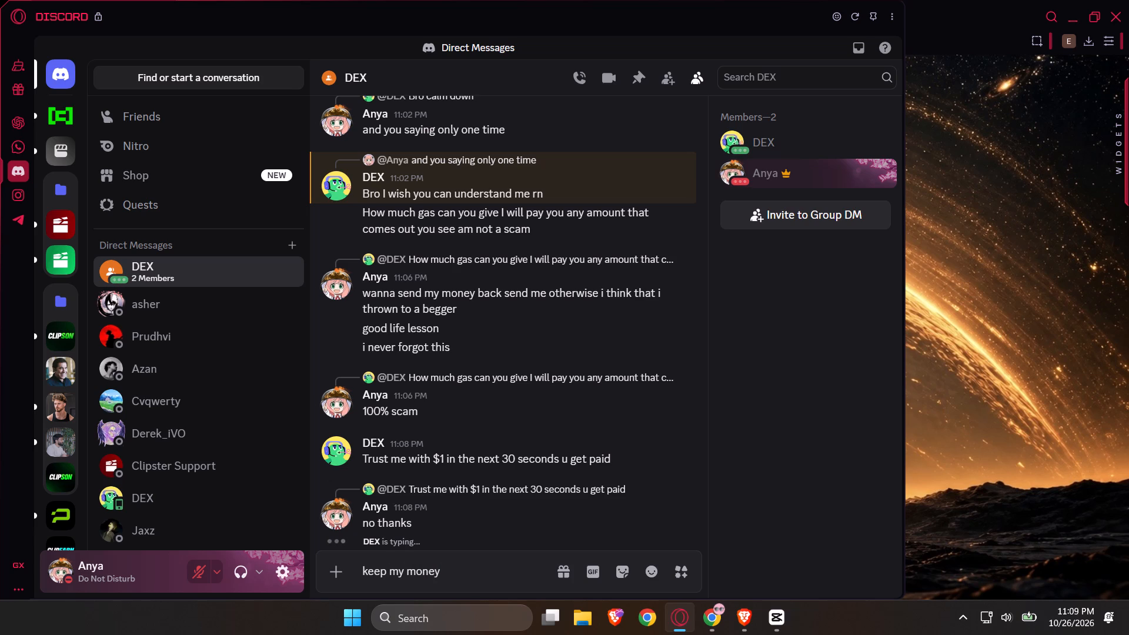
pyautogui.press('Return')
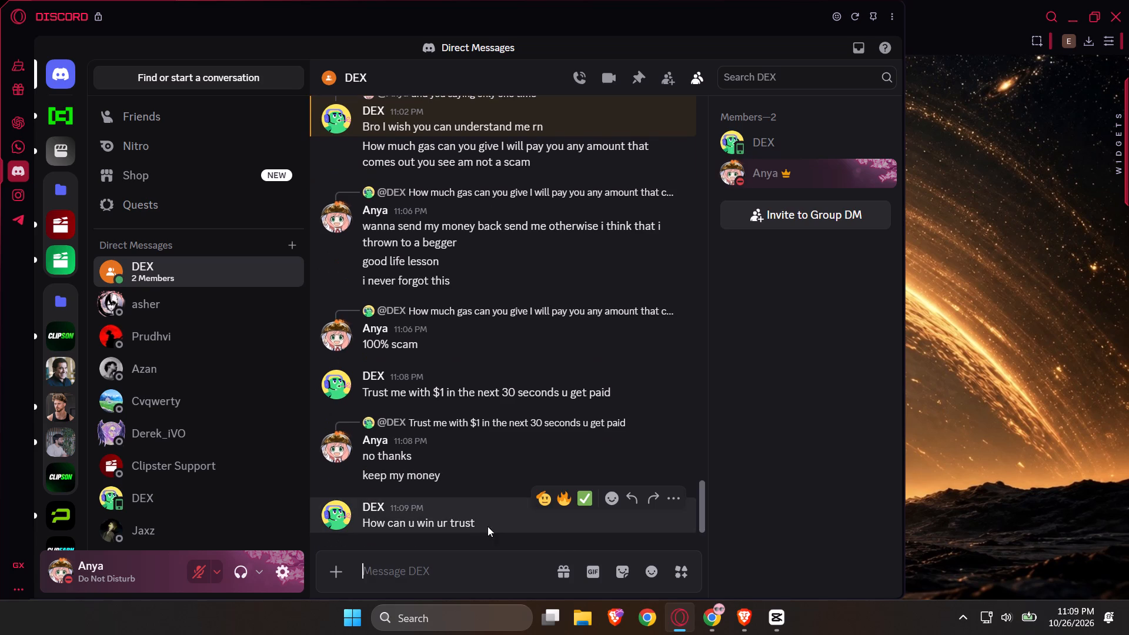
# Reply to DEX's message "How can u win ur trust" with "no need your free fucking money..".
pyautogui.click(481, 521)
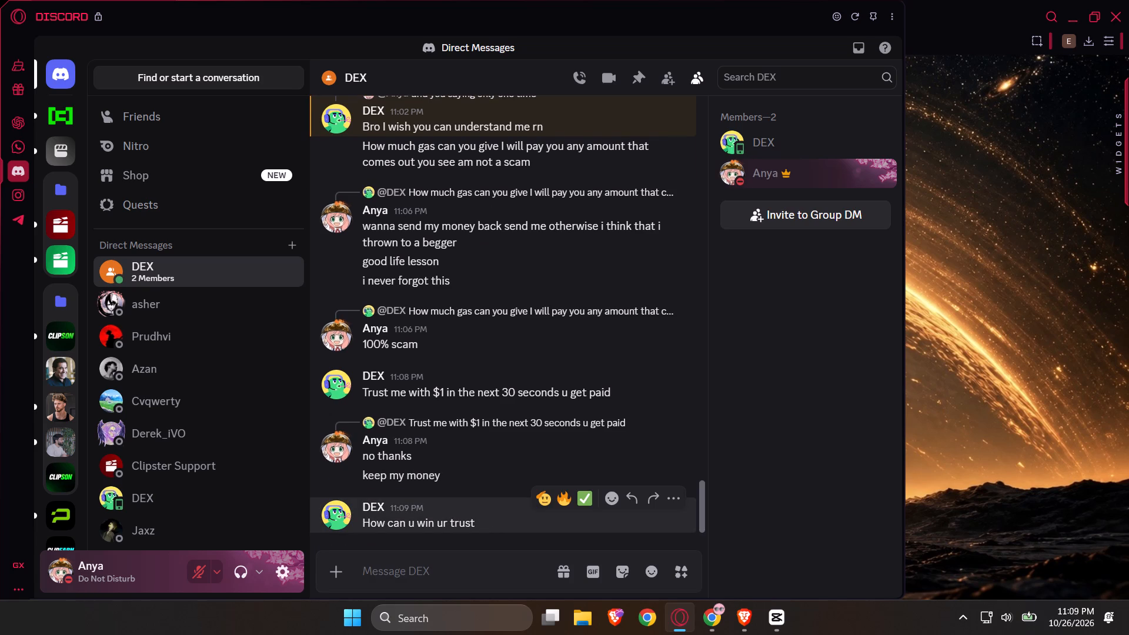
pyautogui.click(450, 522)
pyautogui.click(439, 524)
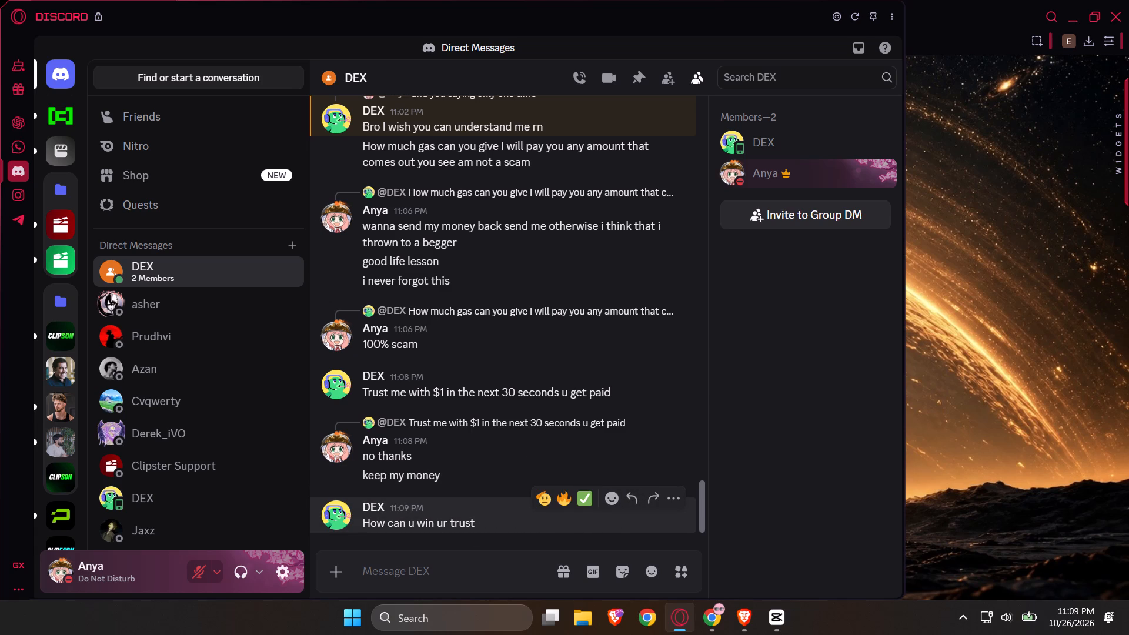
pyautogui.click(454, 524)
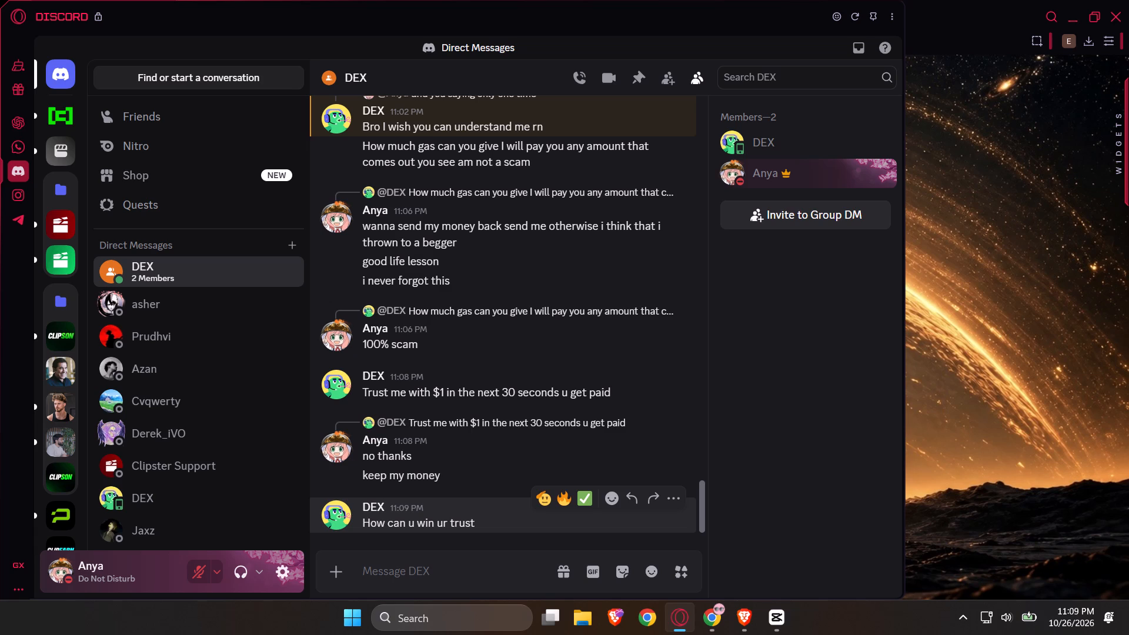
pyautogui.click(454, 524)
pyautogui.click(628, 493)
pyautogui.write('no need your free fu')
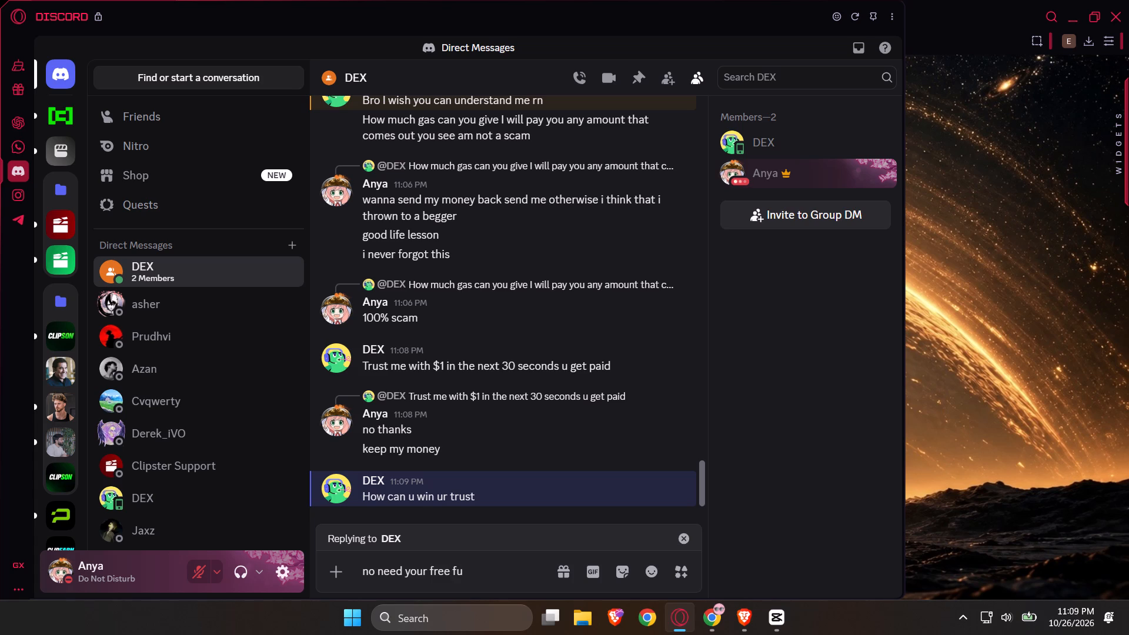
pyautogui.write('cking')
pyautogui.press('space')
pyautogui.write('money')
pyautogui.write('..')
pyautogui.press('Return')
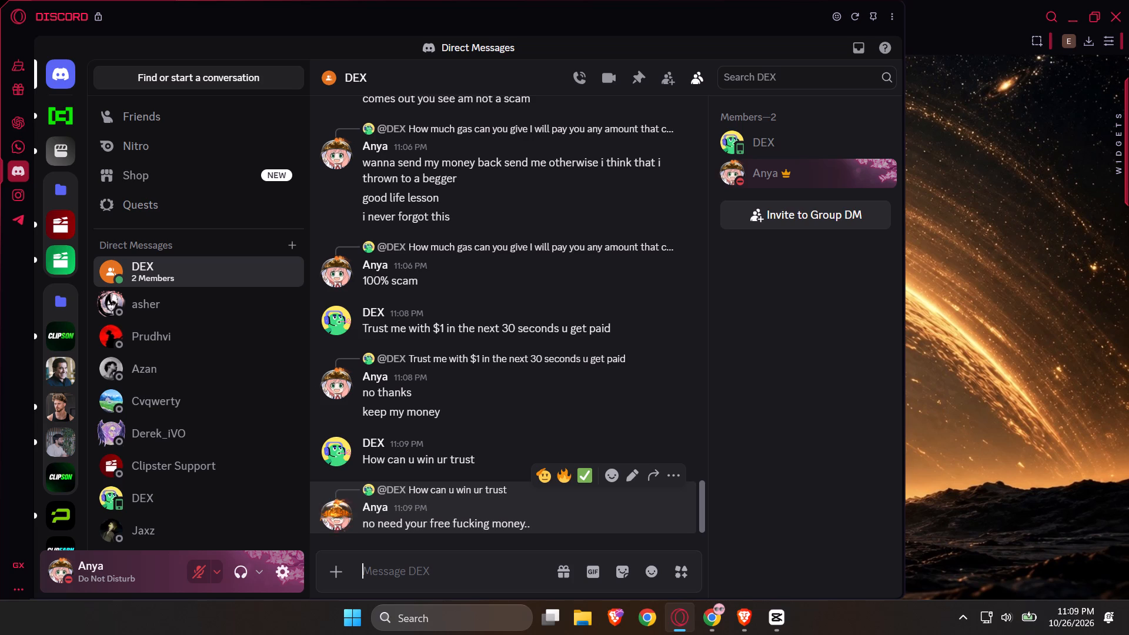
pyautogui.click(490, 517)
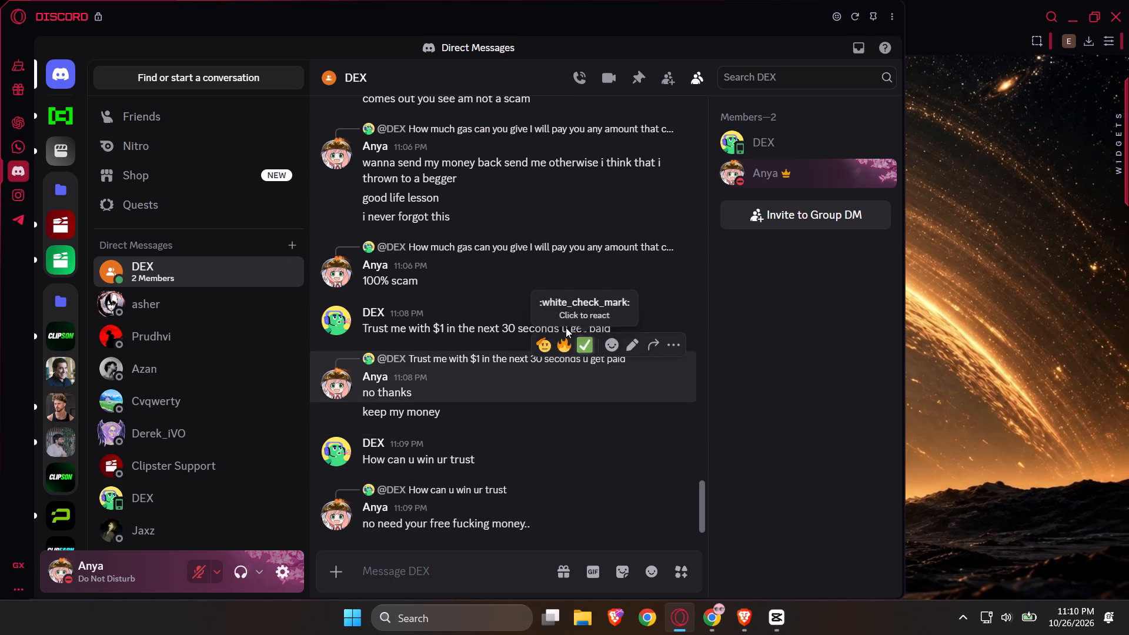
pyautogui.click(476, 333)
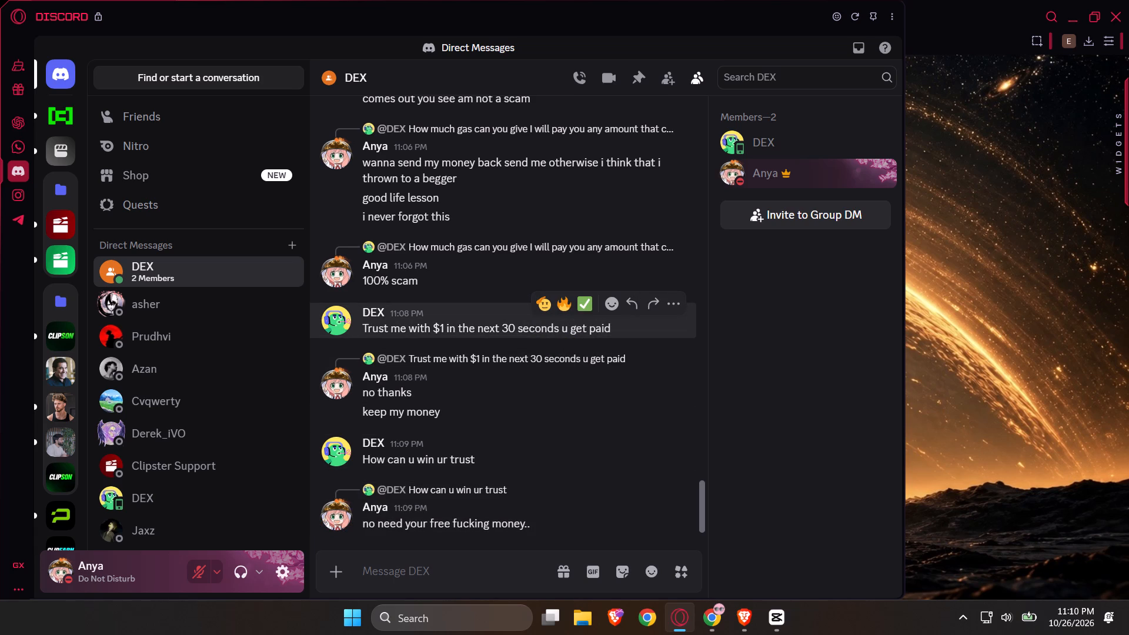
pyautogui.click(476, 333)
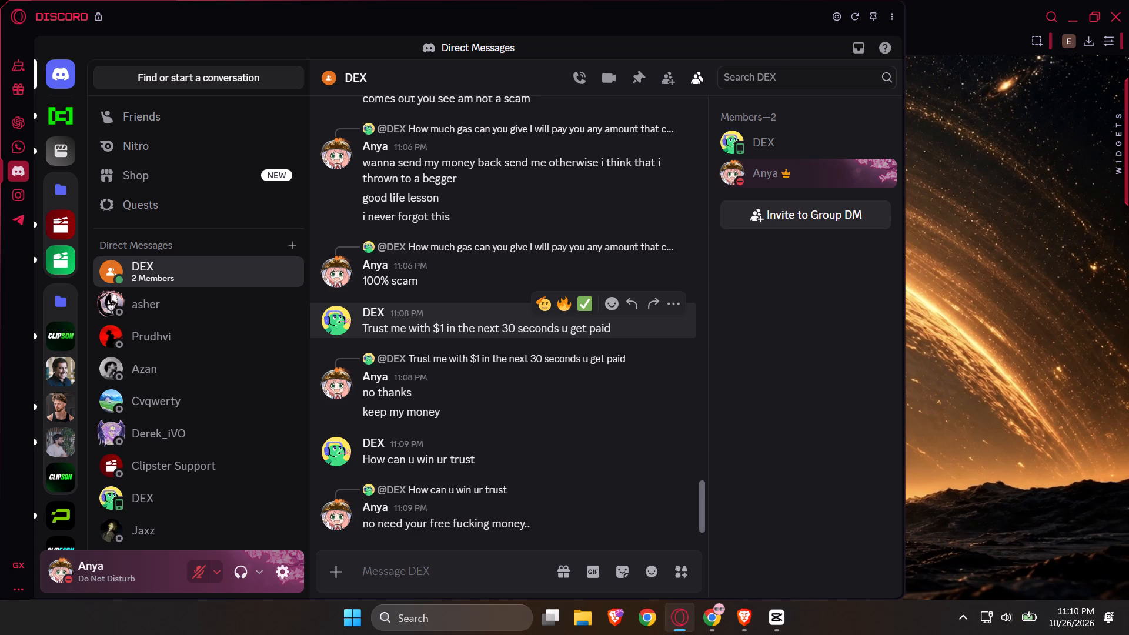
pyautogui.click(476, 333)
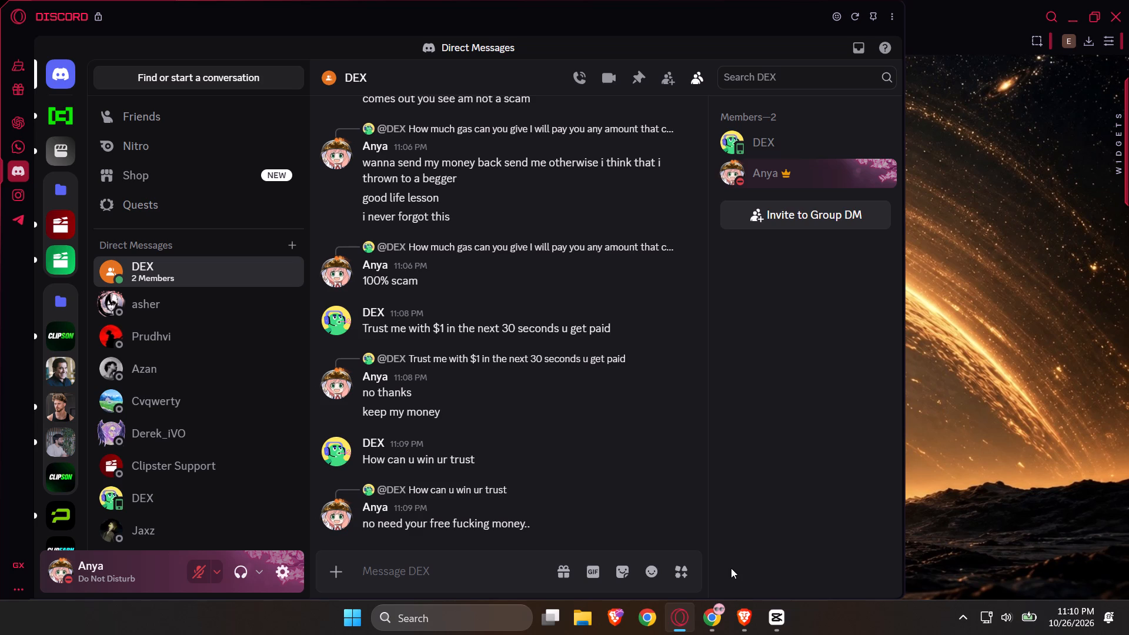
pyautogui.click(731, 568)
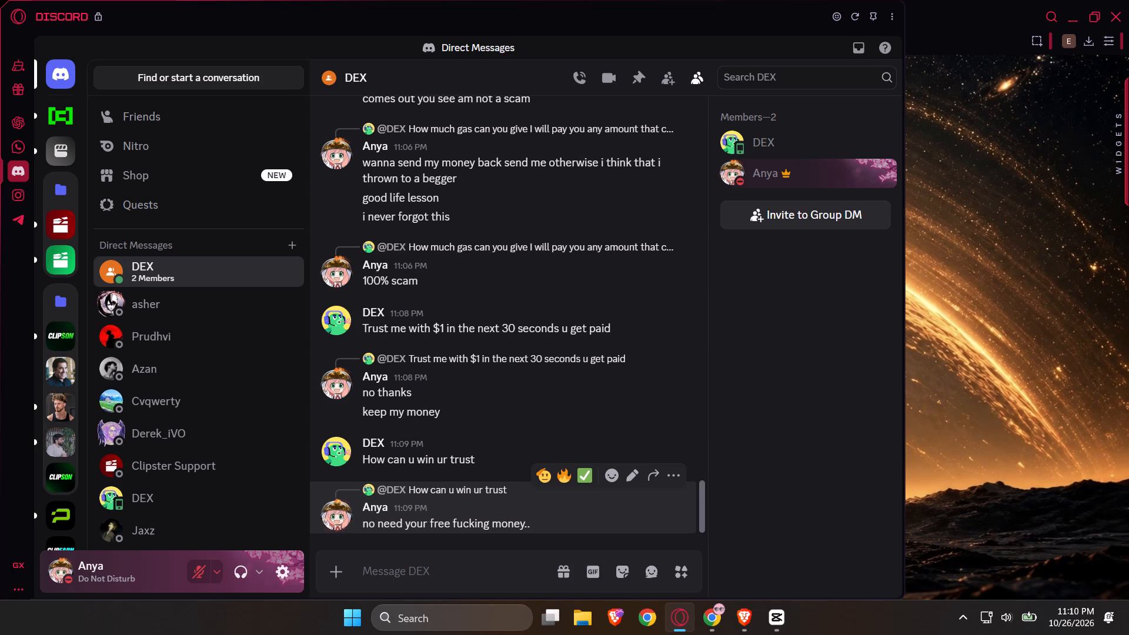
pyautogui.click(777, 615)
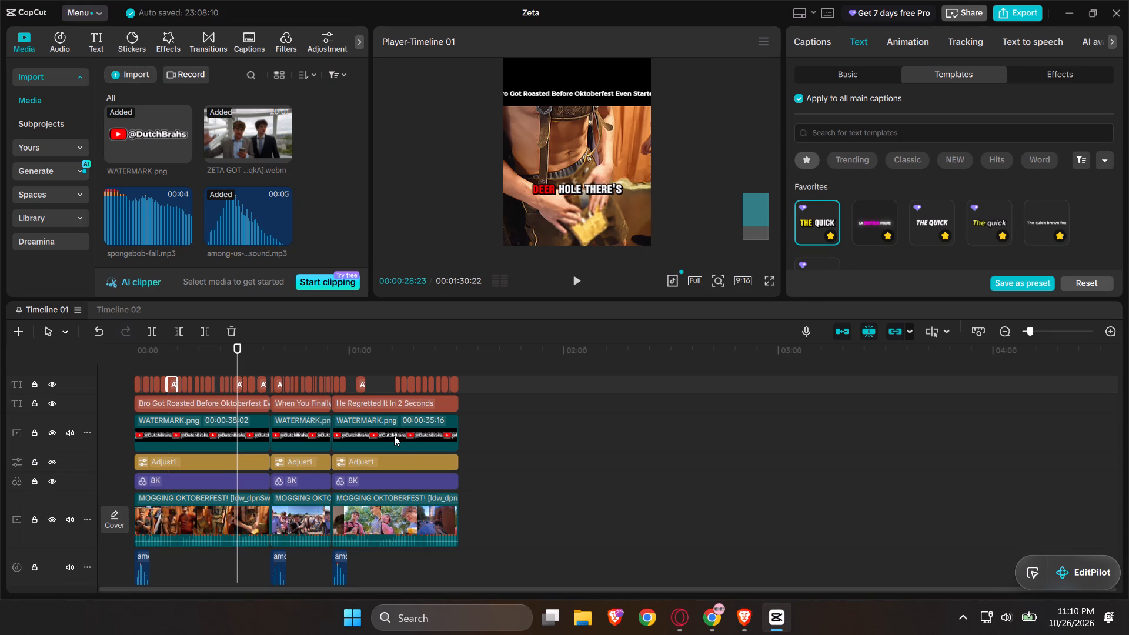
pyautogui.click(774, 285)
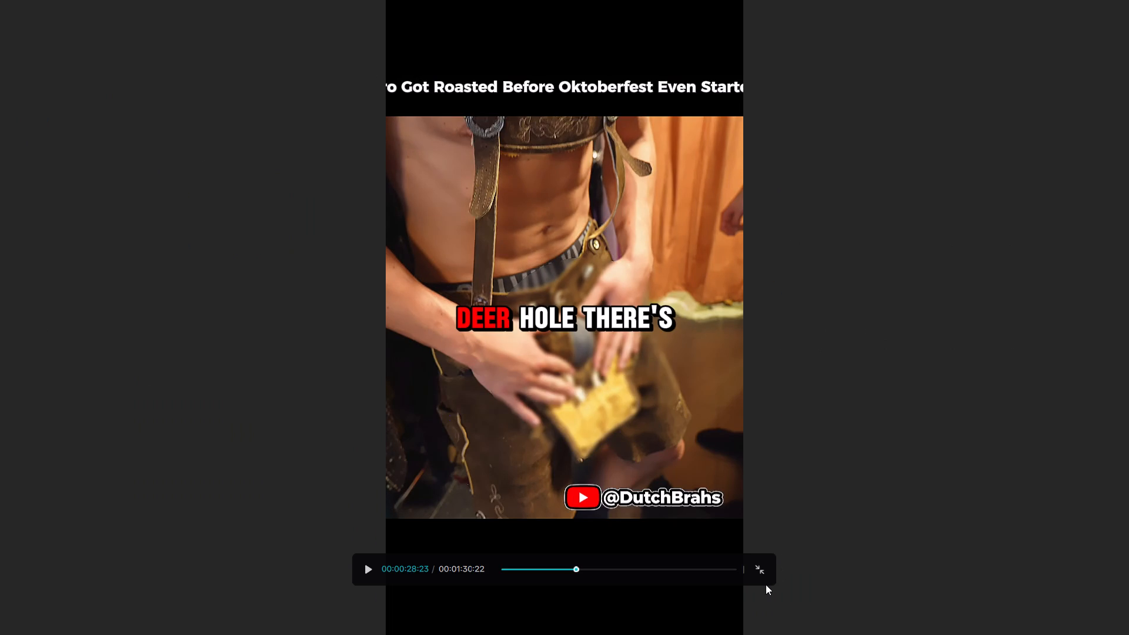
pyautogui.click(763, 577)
# Switch to Google Chrome and close the window playing the YouTube video "How To Ascend In 24 Hours!".
pyautogui.click(740, 623)
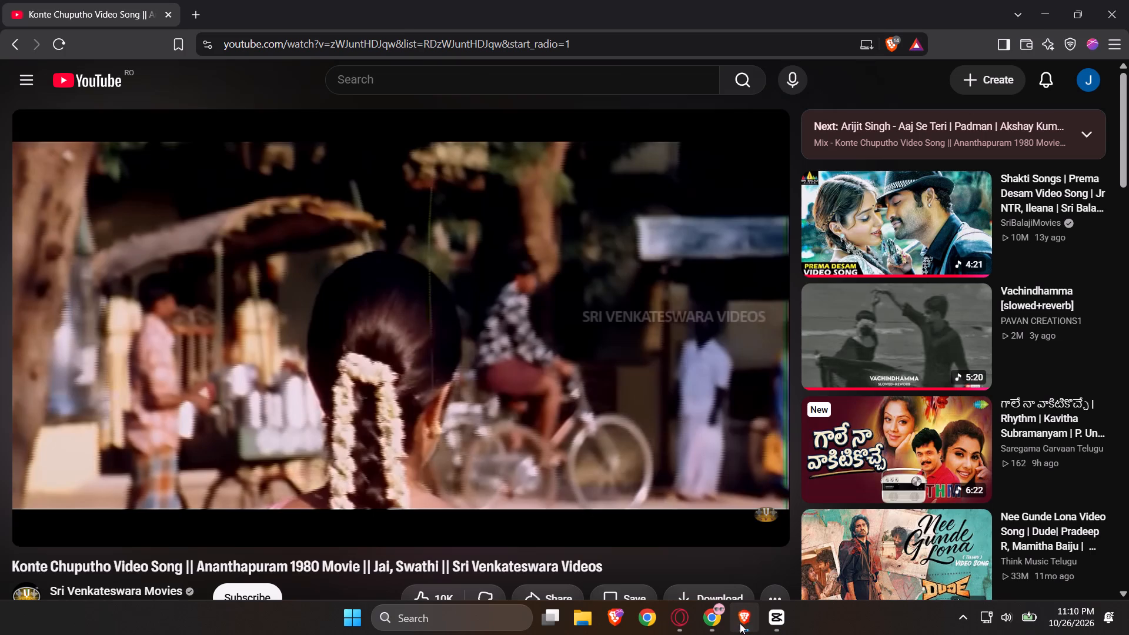
pyautogui.click(713, 614)
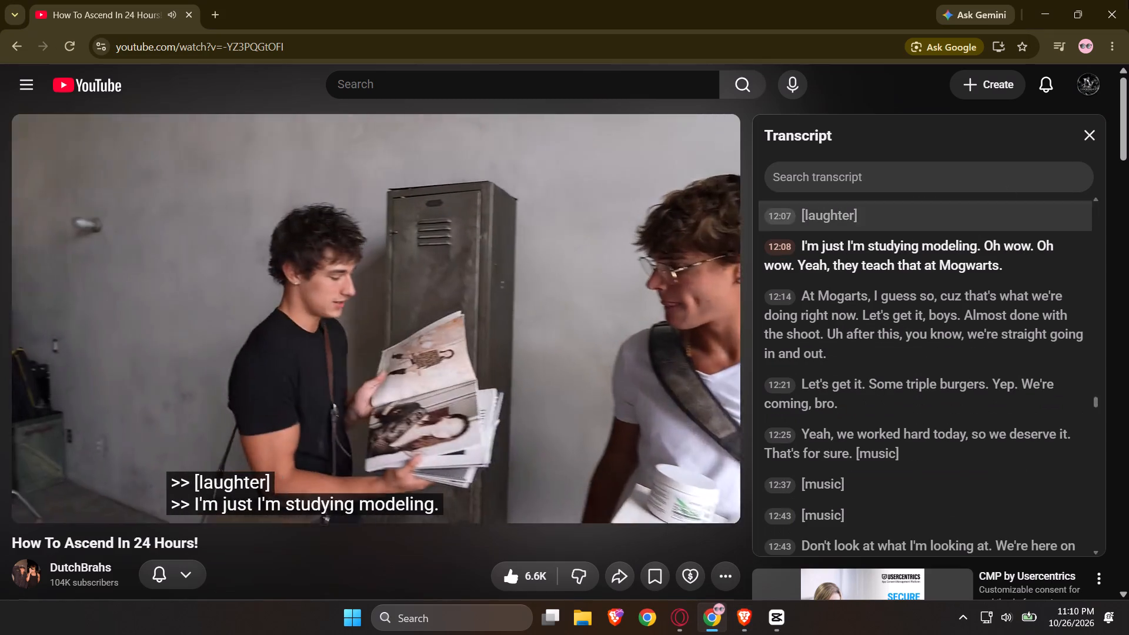
pyautogui.click(1128, 0)
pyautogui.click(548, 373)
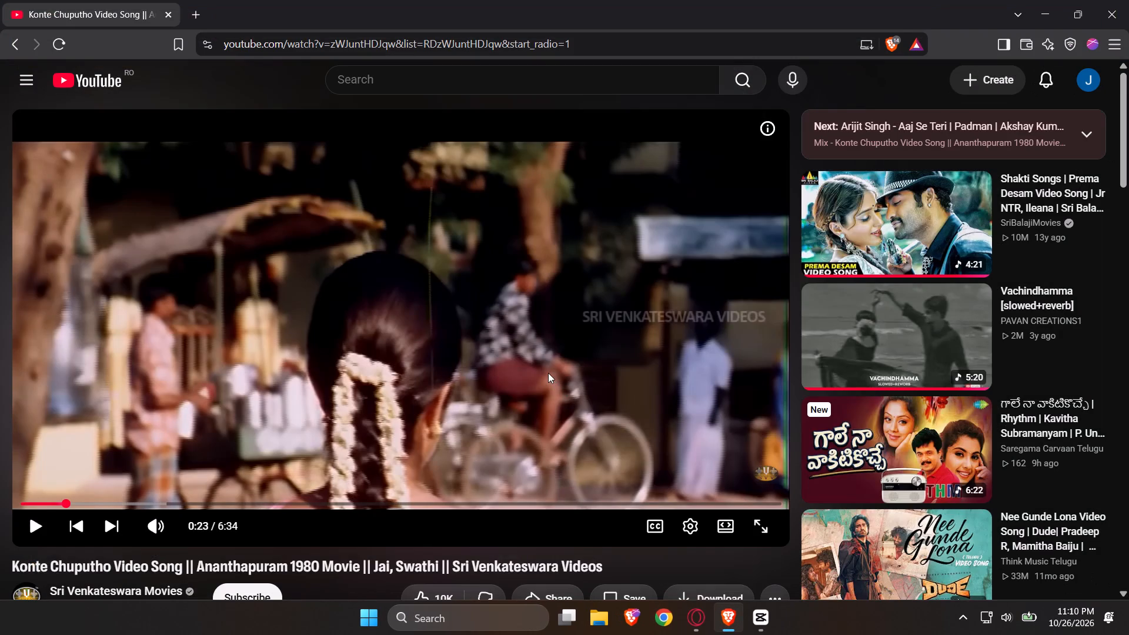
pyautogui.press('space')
# Switch back to CapCut and play Timeline 01 from the start in full screen to review the captions.
pyautogui.hotkey('alt', 'Tab')
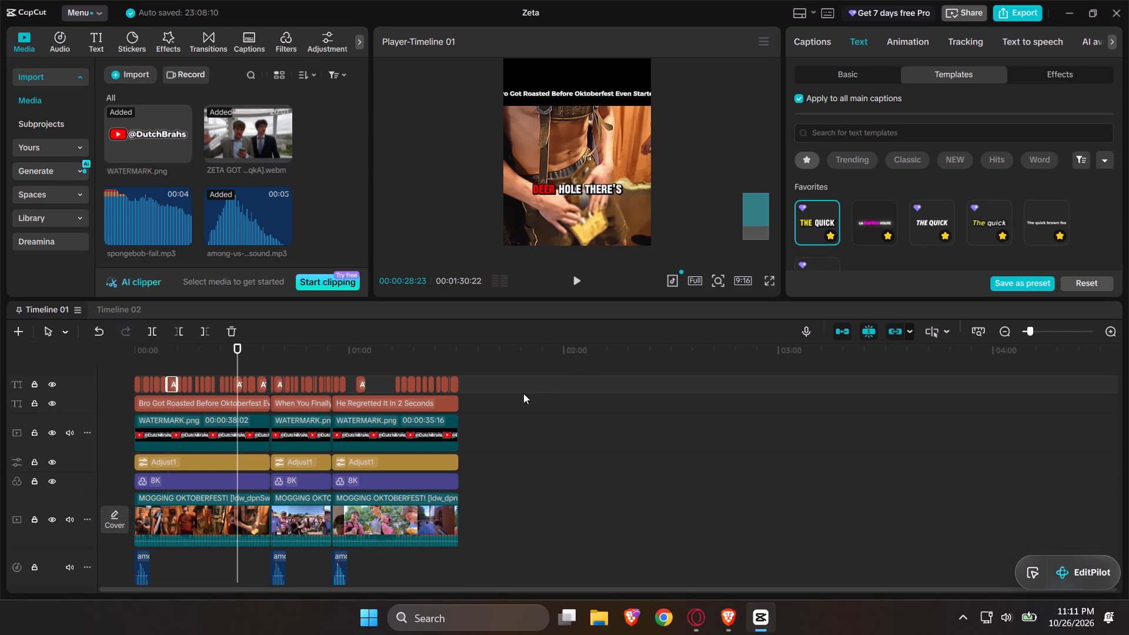
pyautogui.click(172, 347)
pyautogui.moveTo(172, 347); pyautogui.dragTo(12, 365)
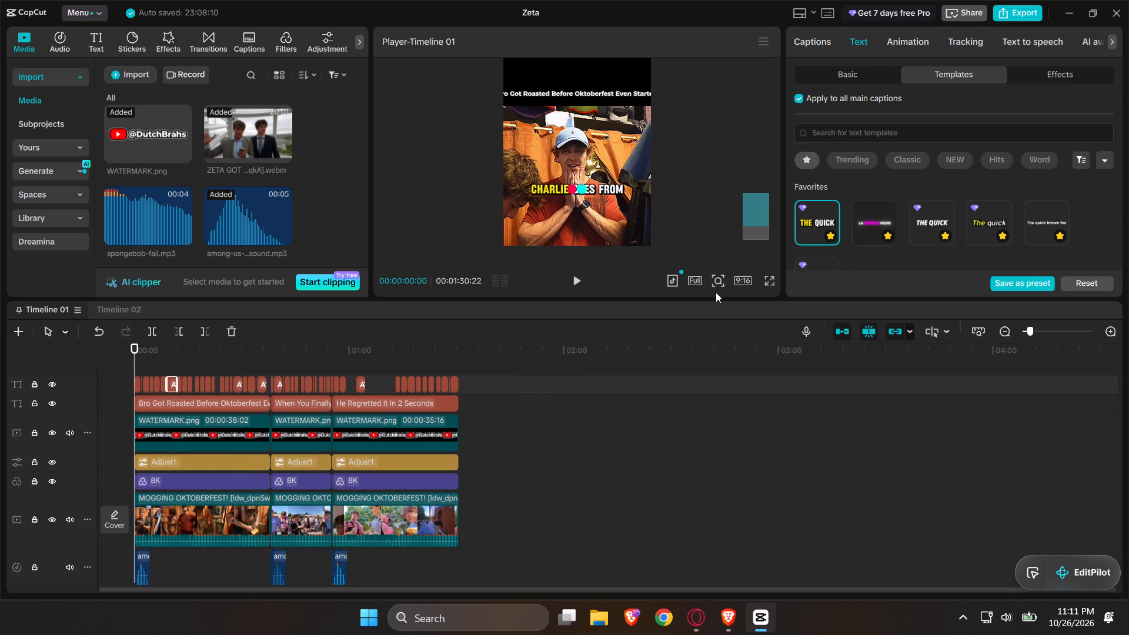
pyautogui.click(771, 282)
pyautogui.press('space')
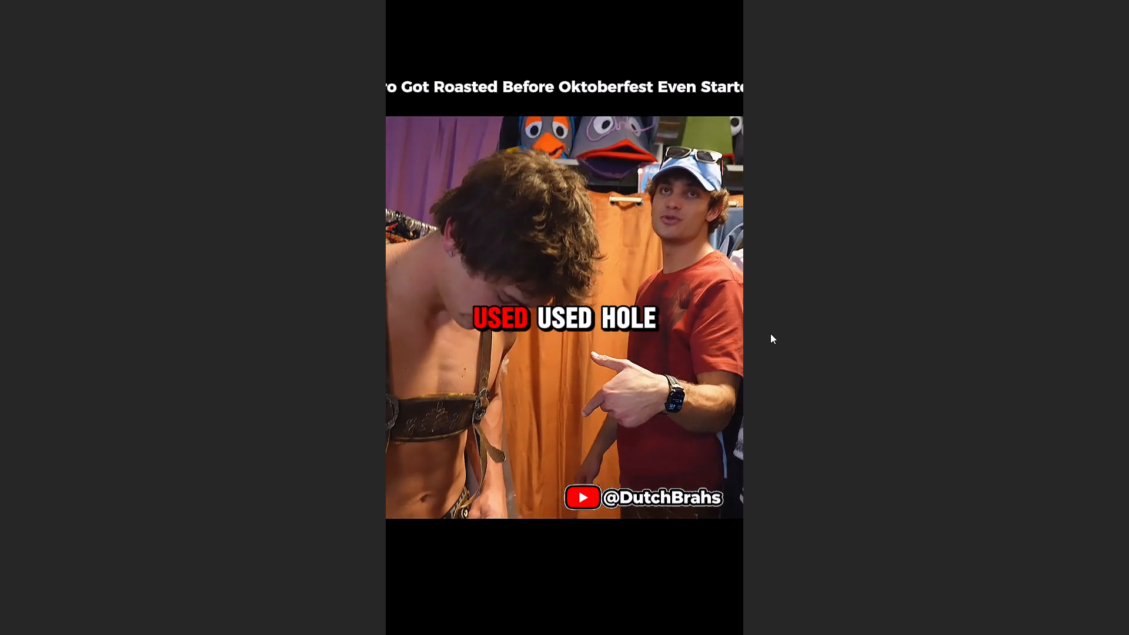
# Continue reviewing the captions in full screen into the "He Regretted It In 2 Seconds" clip, and pause playback back in the editor.
pyautogui.click(816, 386)
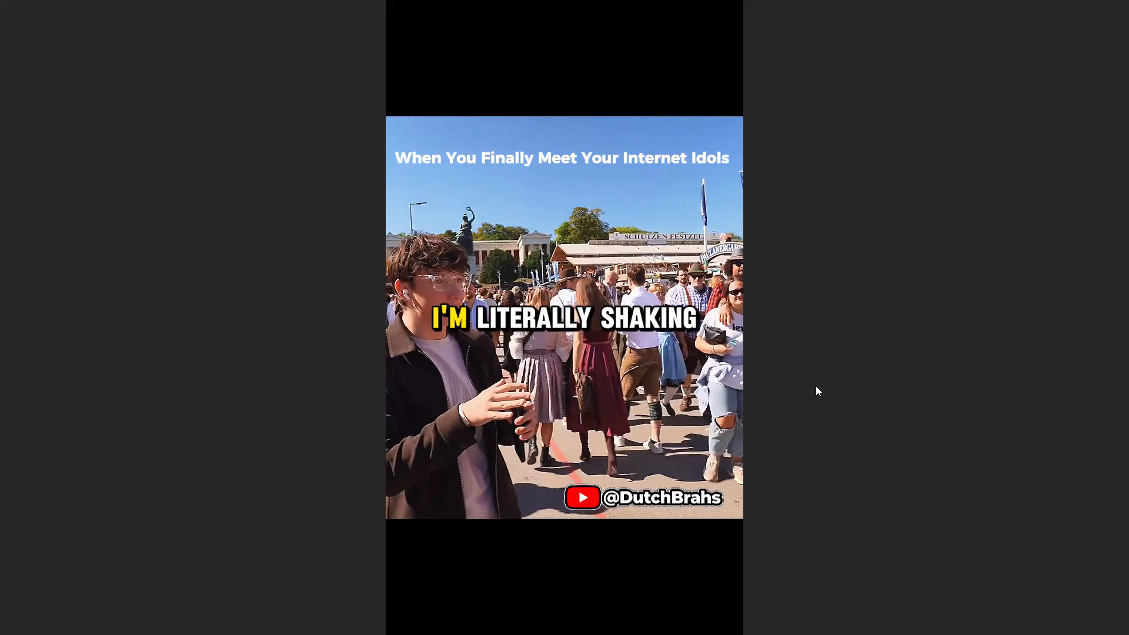
pyautogui.click(778, 390)
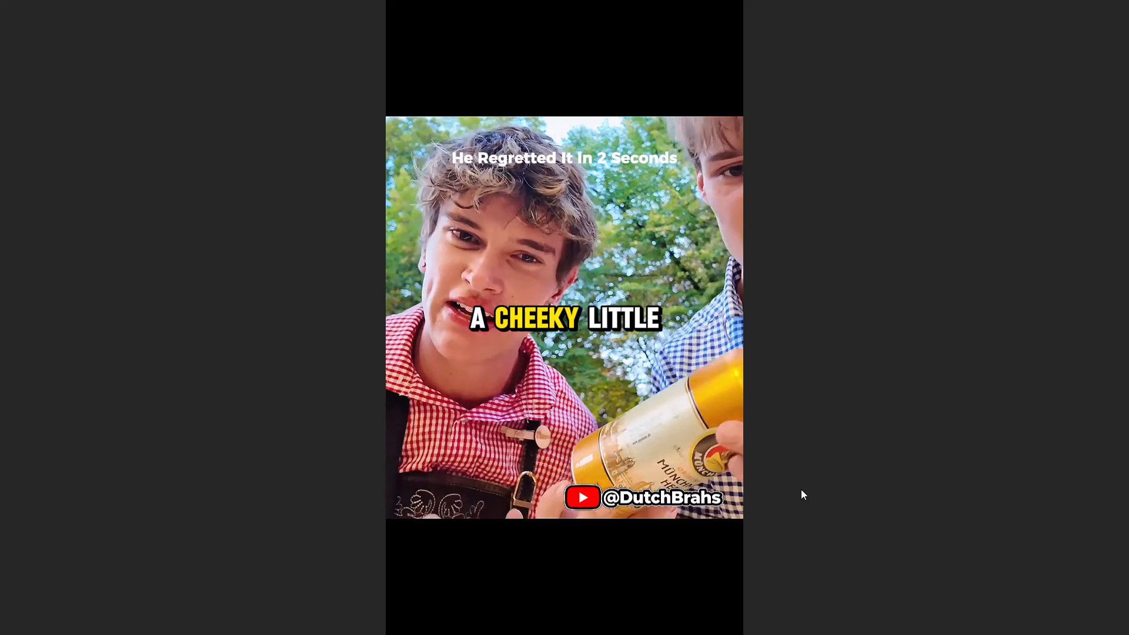
pyautogui.click(865, 520)
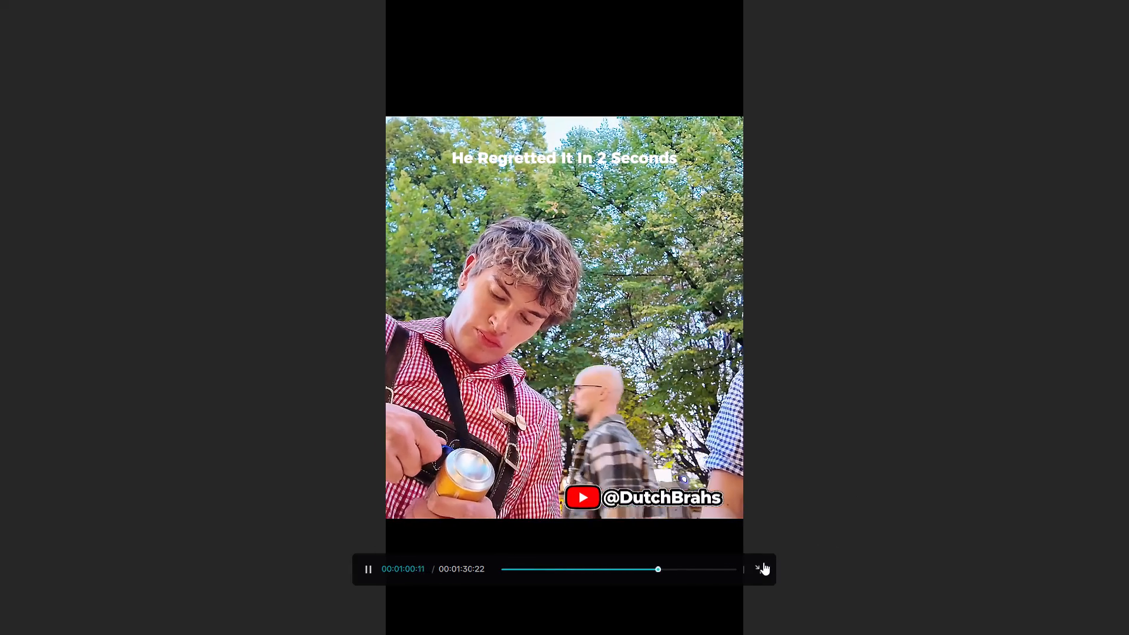
pyautogui.click(763, 562)
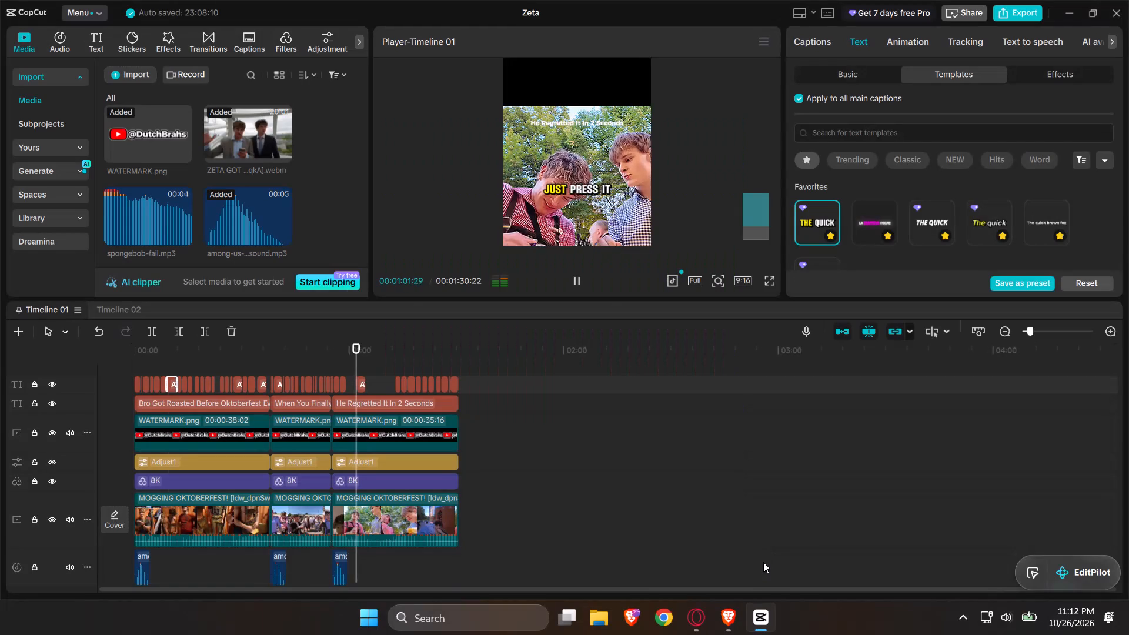
pyautogui.press('space')
# Switch to Discord in Opera GX and check the DEX chat for new messages.
pyautogui.hotkey('alt', 'Tab')
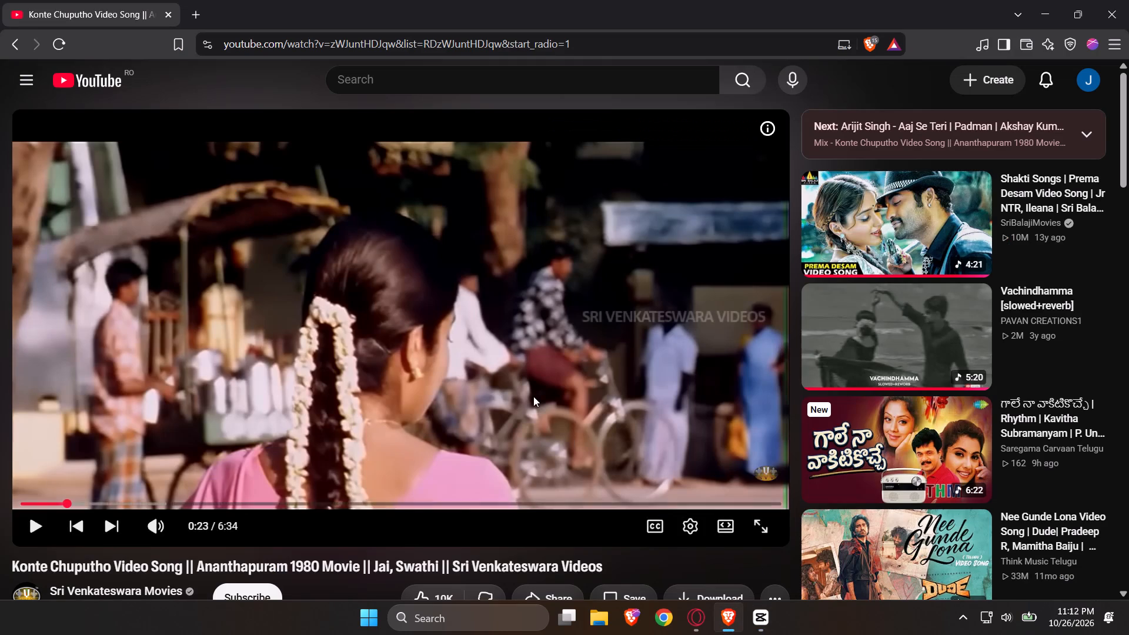
pyautogui.hotkey('alt', 'Tab')
pyautogui.hotkey('alt', 'Tab')
pyautogui.hotkey('alt', 'Tab')
pyautogui.click(450, 426)
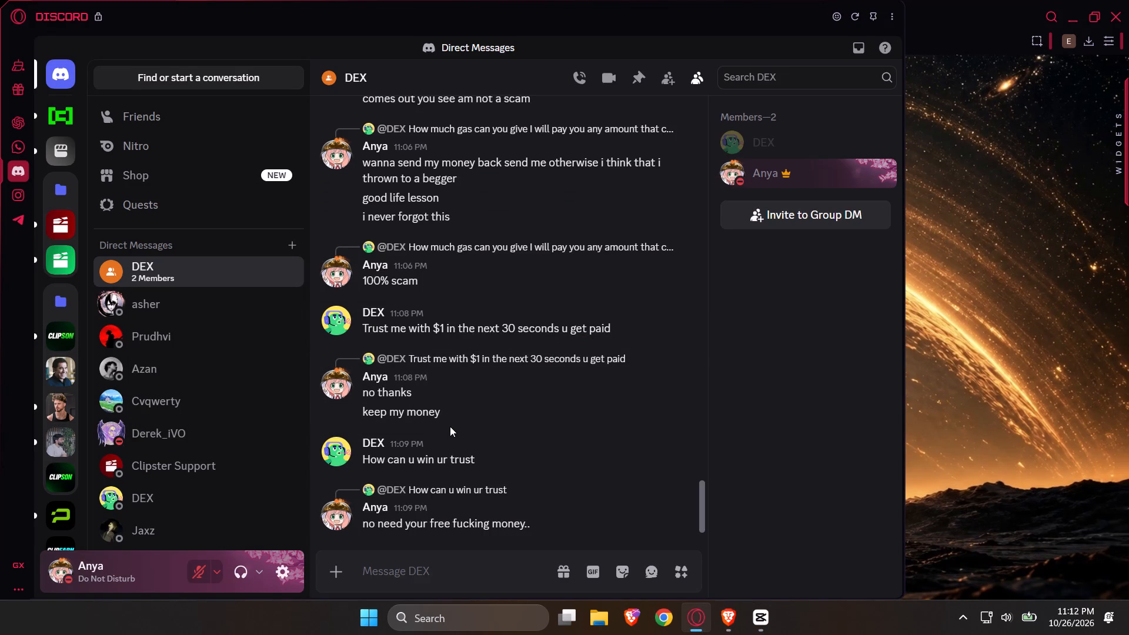
pyautogui.click(447, 535)
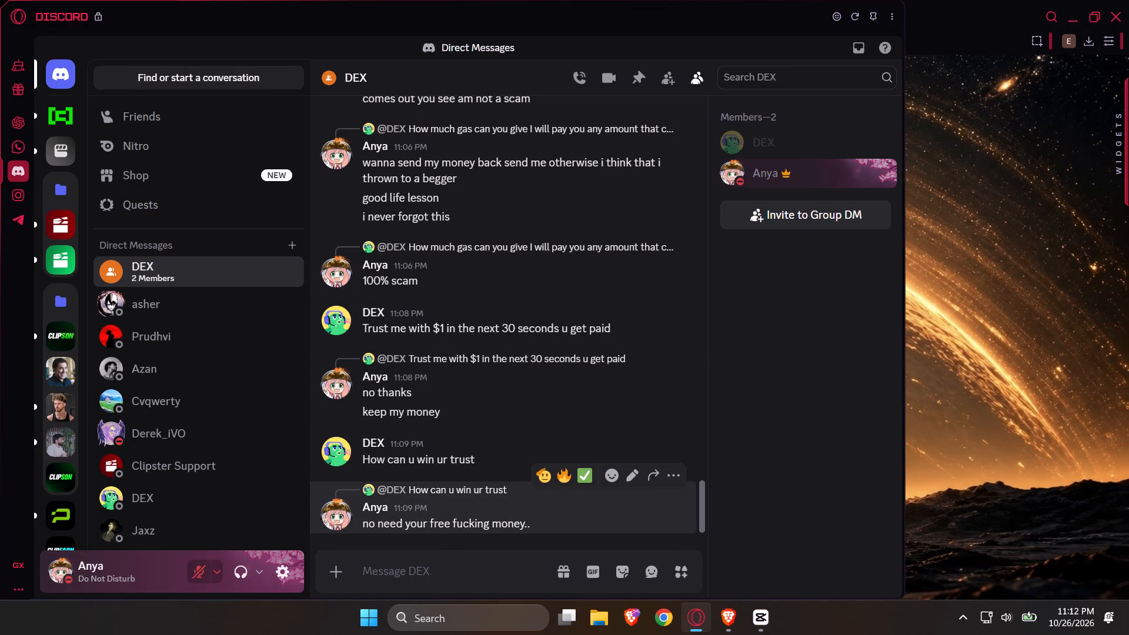
pyautogui.click(463, 520)
# Switch back to CapCut and briefly preview the "He Regretted It In 2 Seconds" clip in full screen.
pyautogui.hotkey('alt', 'Tab')
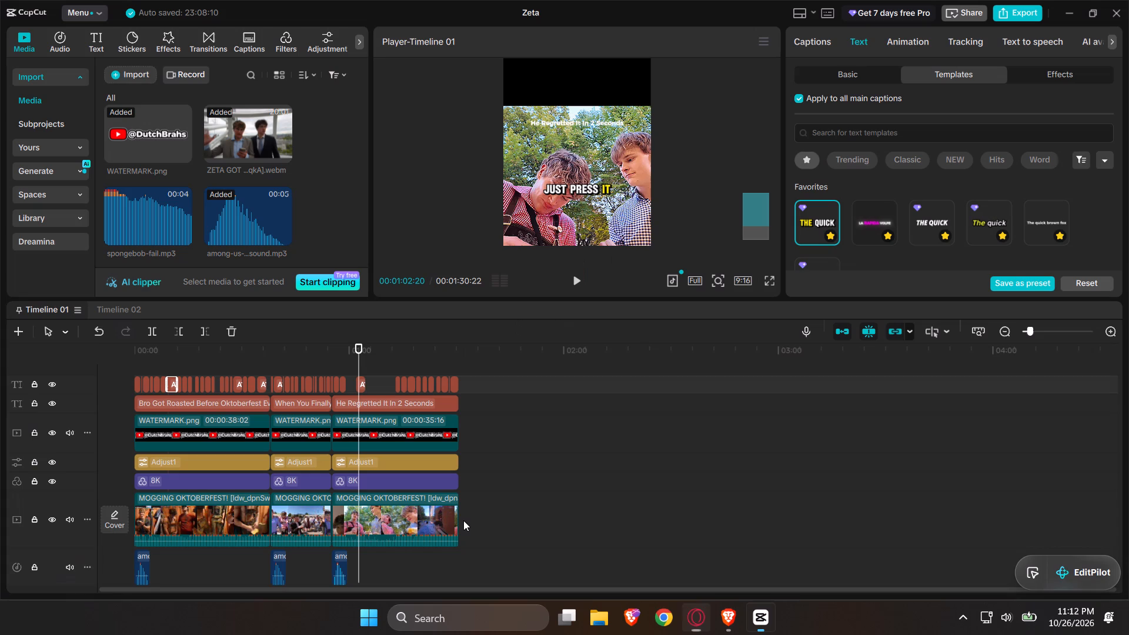
pyautogui.click(767, 284)
pyautogui.press('space')
pyautogui.press('space')
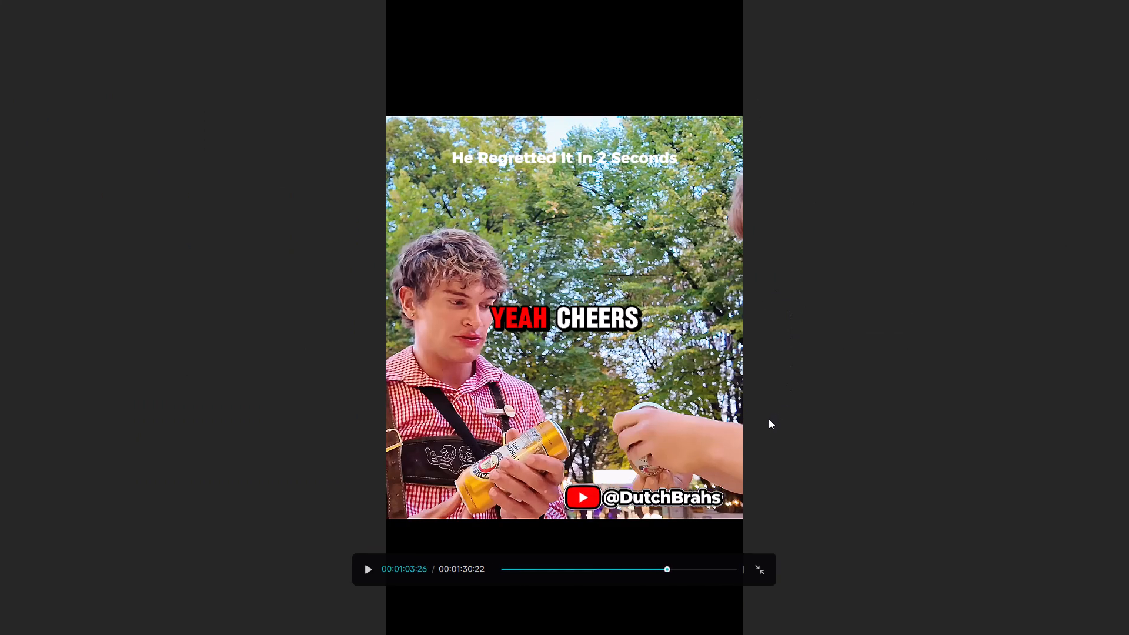
pyautogui.click(761, 560)
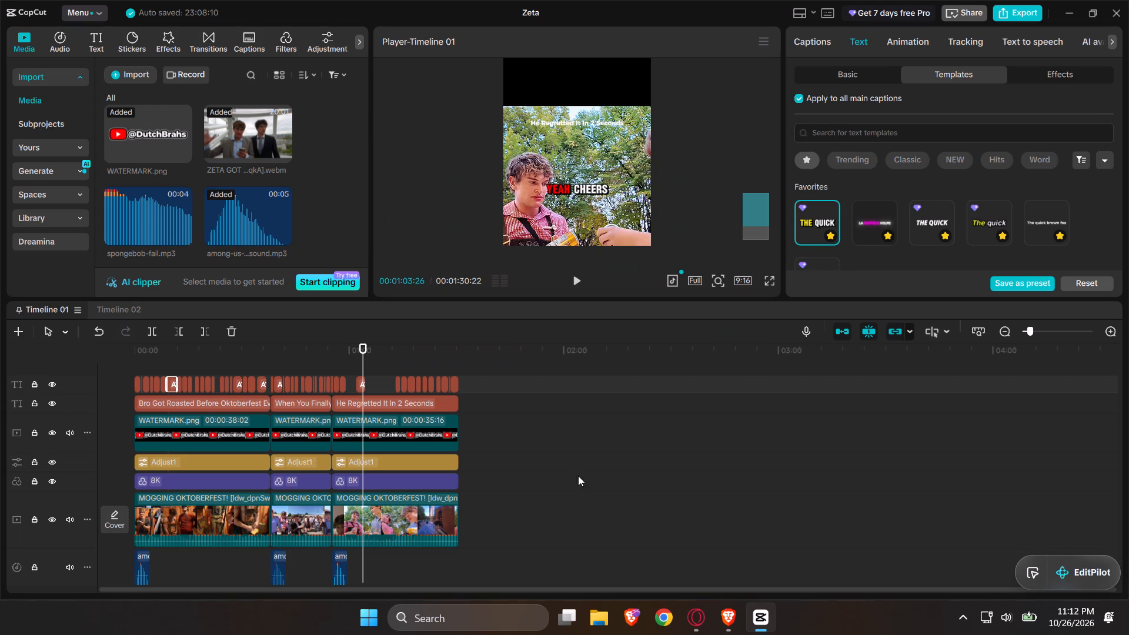
# Move the title "He Regretted It In 2 Seconds" up into the black bar just above the video.
pyautogui.click(427, 399)
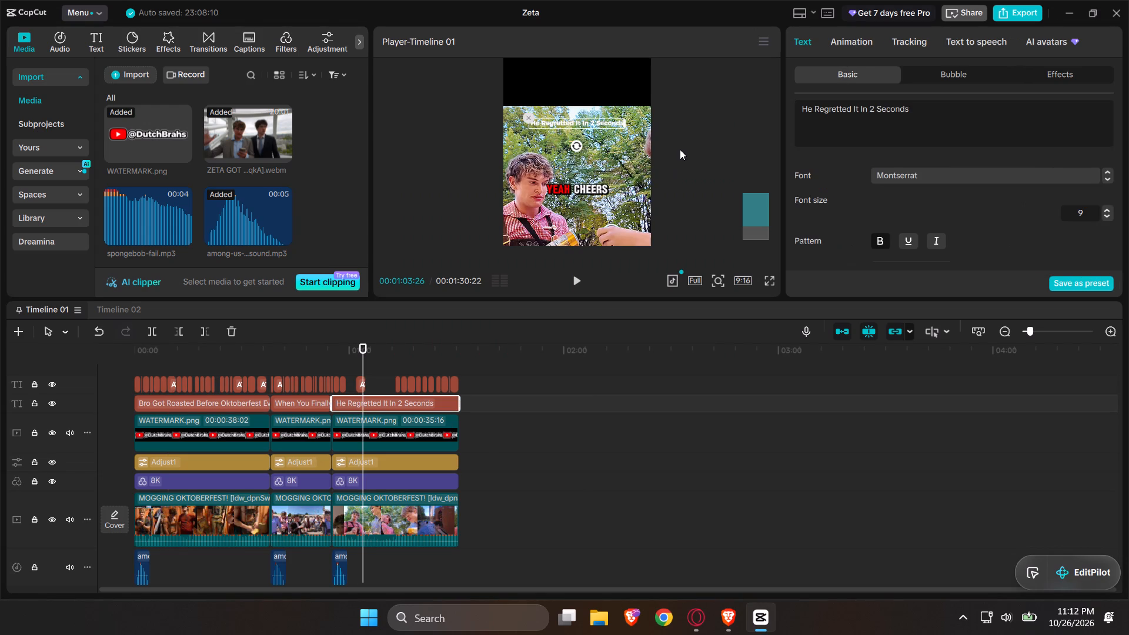
pyautogui.hscroll(1, 589, 122)
pyautogui.keyDown('ctrl'); pyautogui.scroll(1, 589, 122); pyautogui.keyUp('ctrl')
pyautogui.hscroll(1, 589, 122)
pyautogui.moveTo(589, 122); pyautogui.dragTo(586, 99)
# Set the font size of the title "He Regretted It In 2 Seconds" to 11, checking its fit in full screen.
pyautogui.tripleClick(1108, 210)
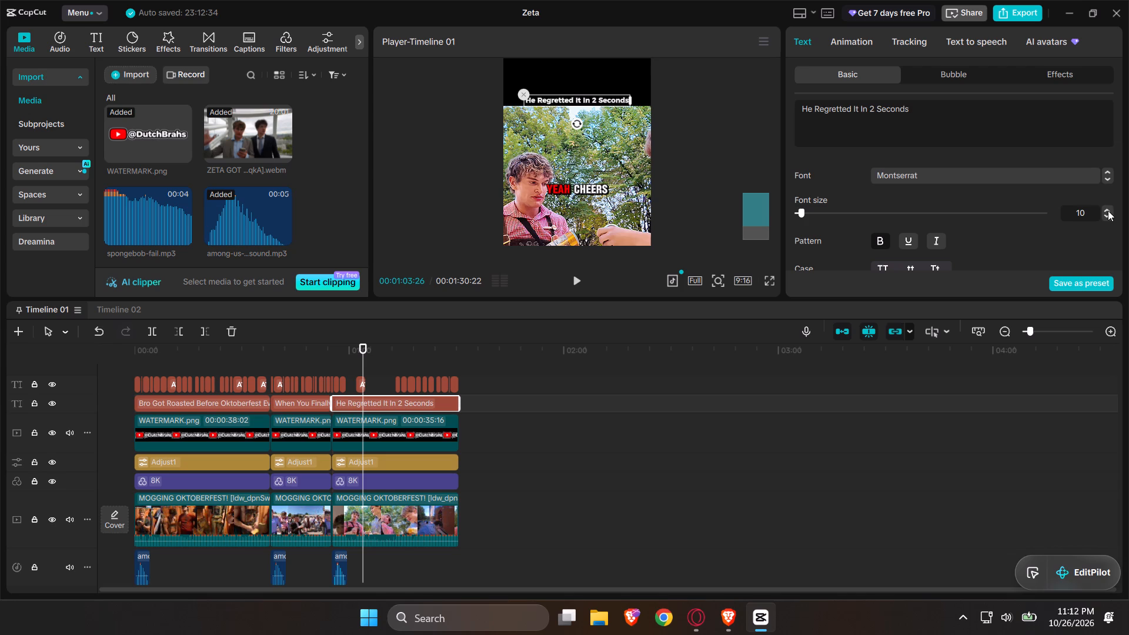
pyautogui.click(770, 283)
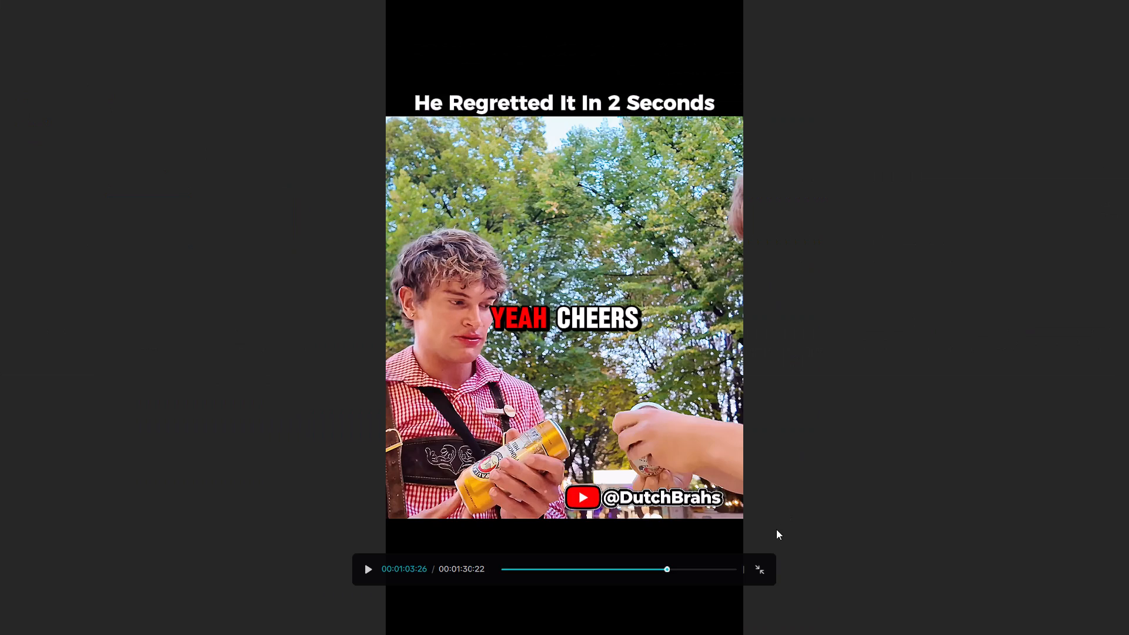
pyautogui.hotkey('ctrl', 'z')
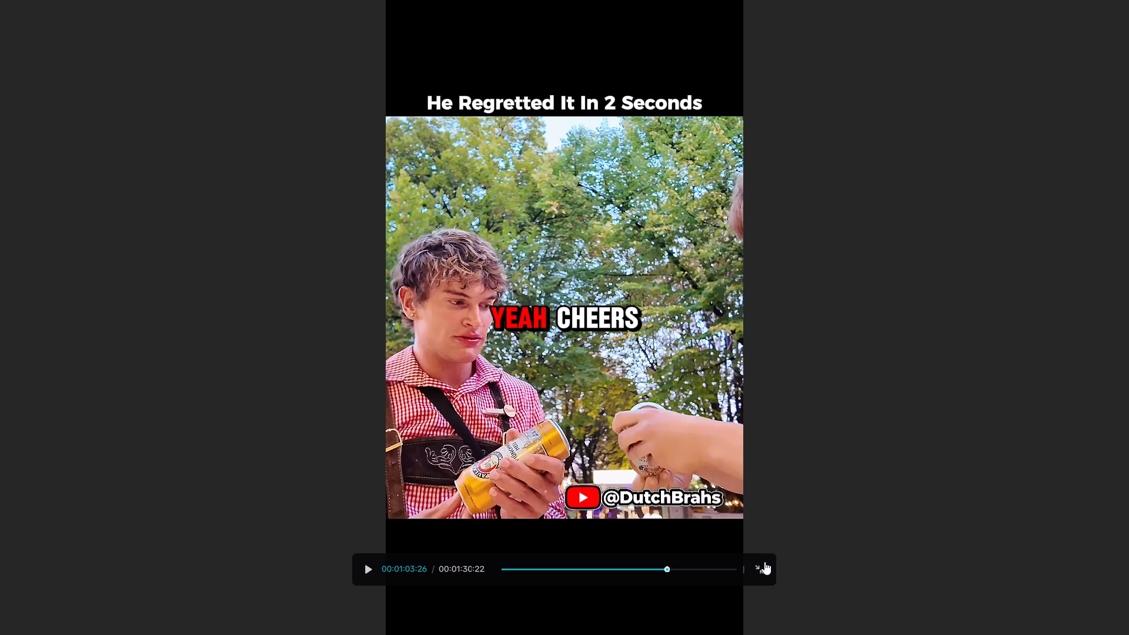
pyautogui.click(764, 562)
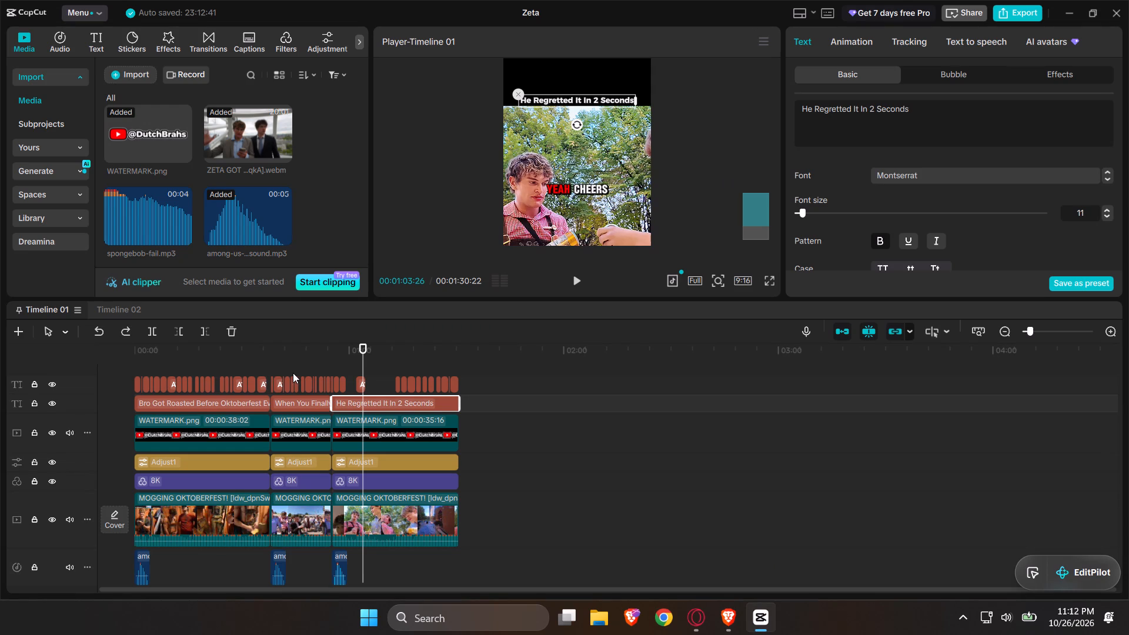
# Go to the second clip on the timeline and select its title "When You Finally Meet Your Internet Idols".
pyautogui.click(293, 370)
pyautogui.click(288, 404)
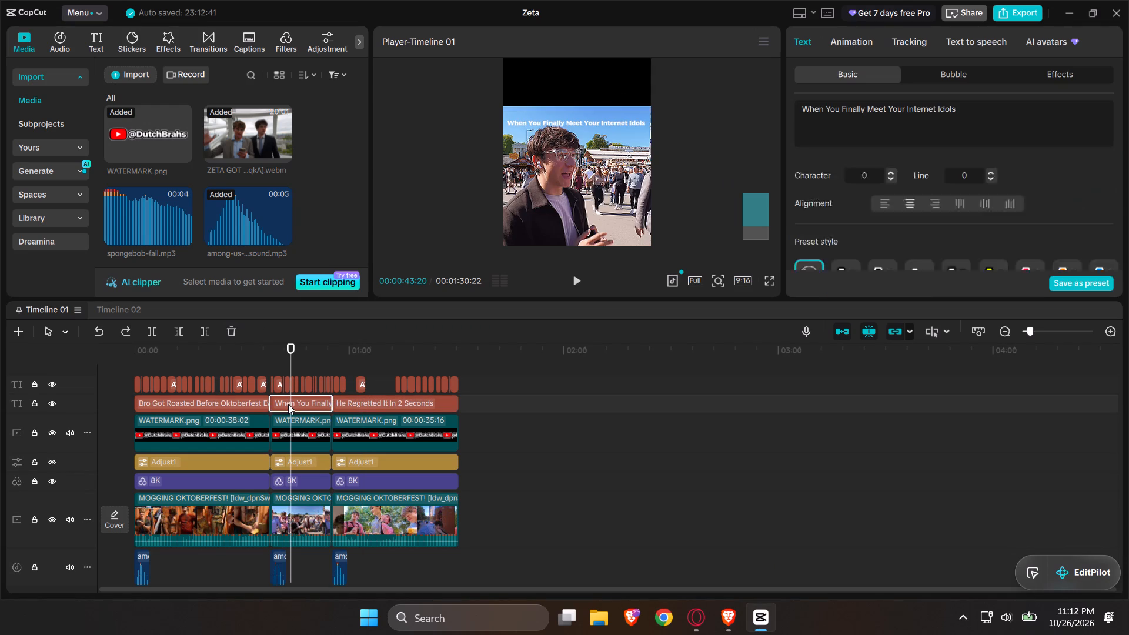
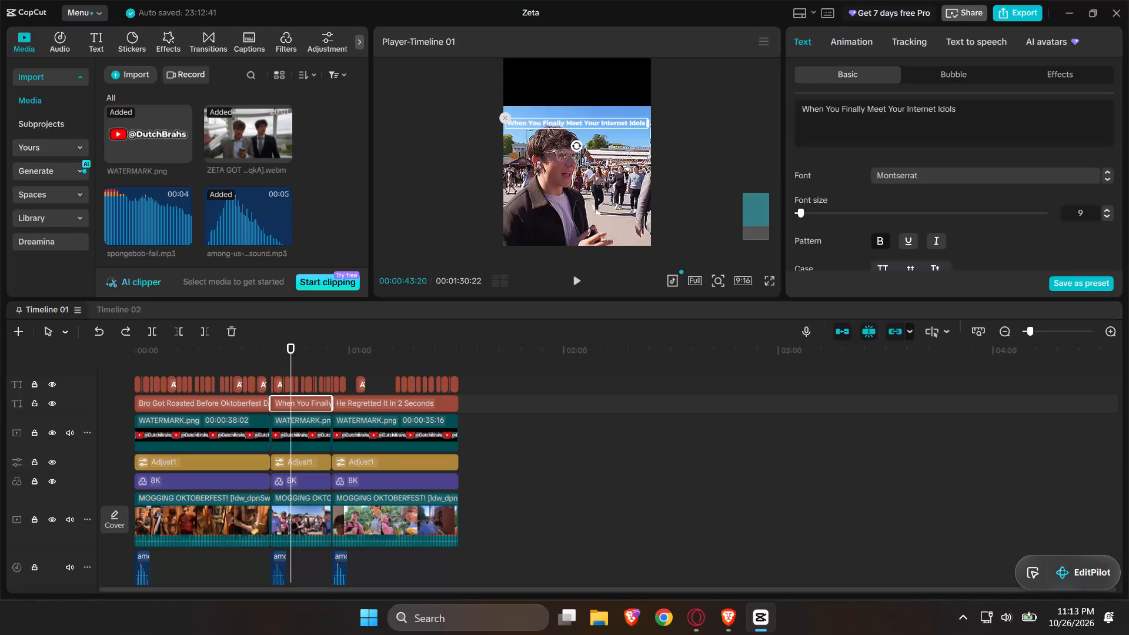
# Break the title "When You Finally Meet Your Internet Idols" onto a second line before "Internet Idols".
pyautogui.press('Left')
pyautogui.press('Return')
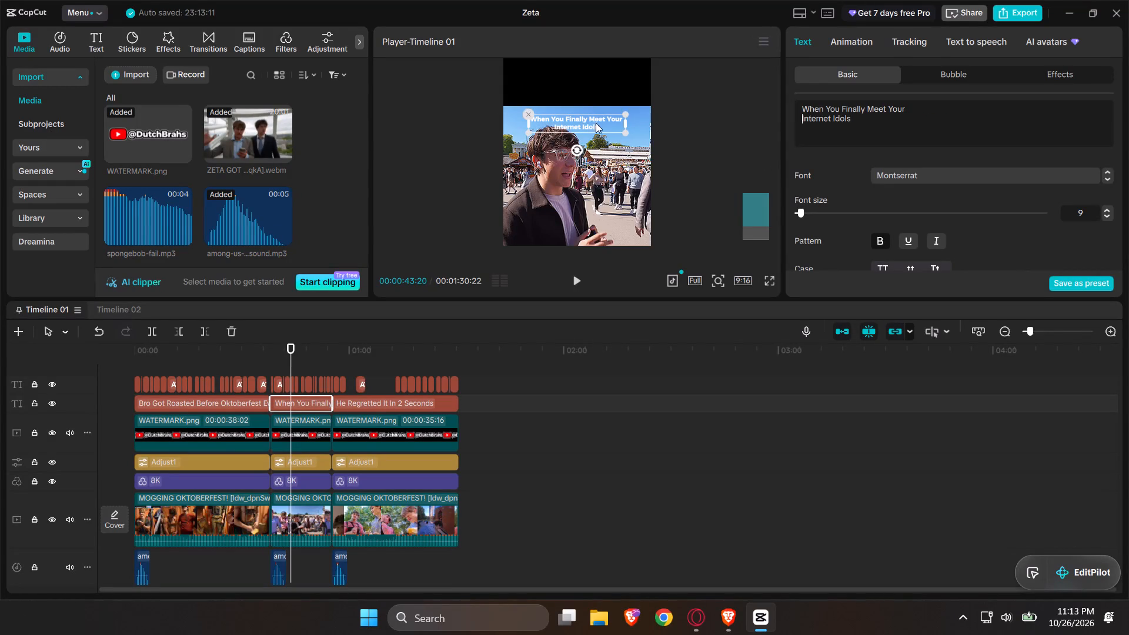
# Move the two-line "When You Finally Meet Your Internet Idols" title up into the black bar above the video, checking it in full screen.
pyautogui.moveTo(584, 124); pyautogui.dragTo(579, 98)
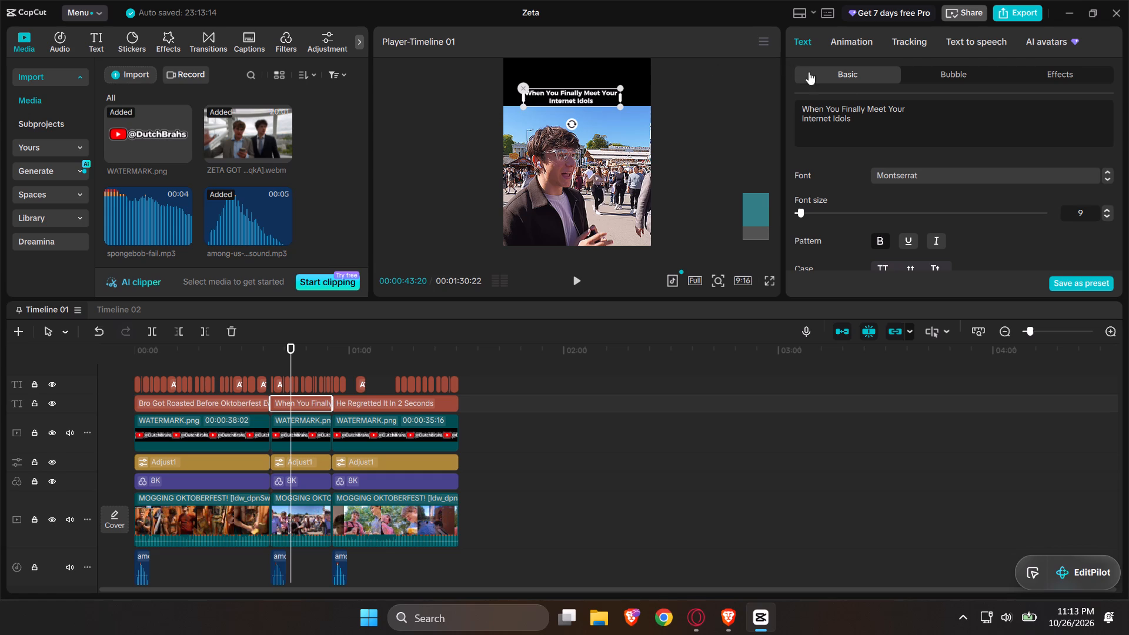
pyautogui.click(772, 285)
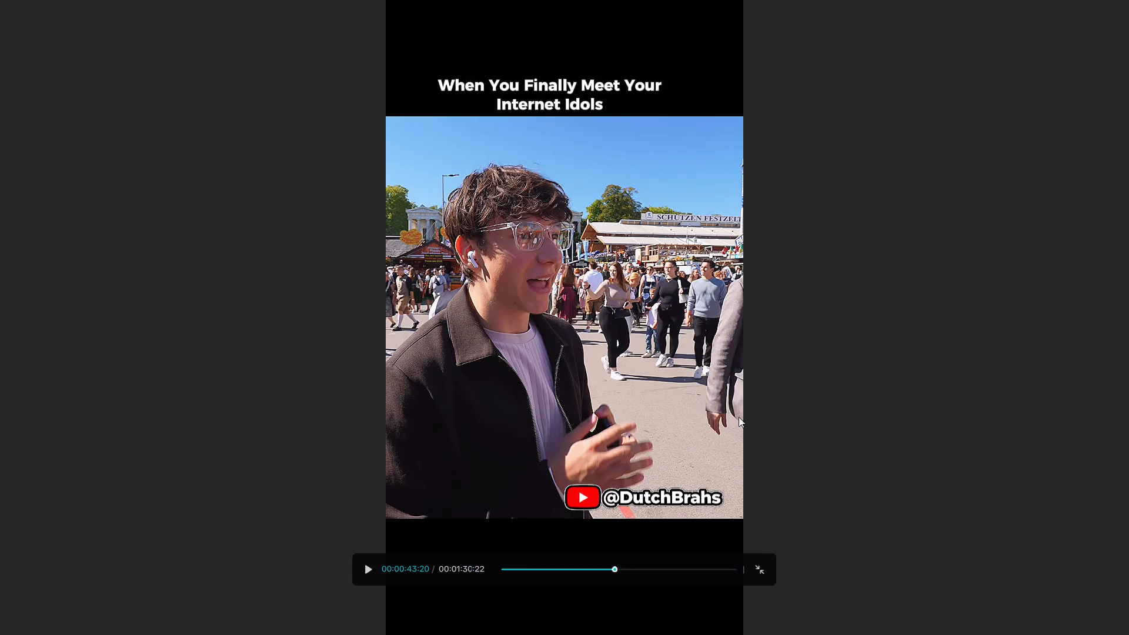
pyautogui.click(759, 577)
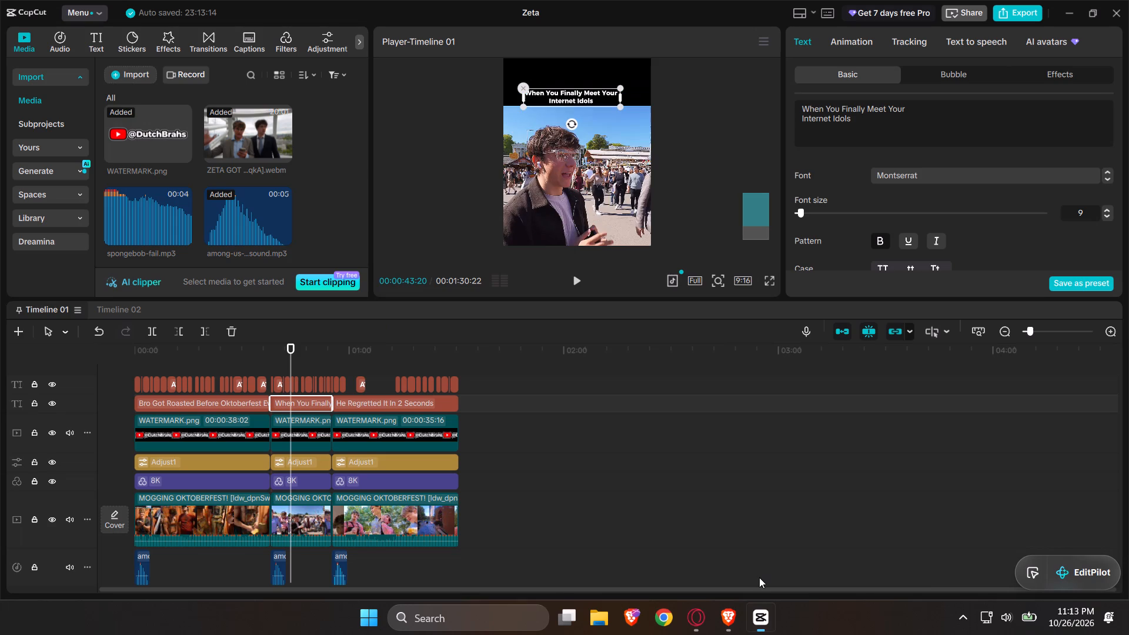
pyautogui.hotkey('alt', 'Tab')
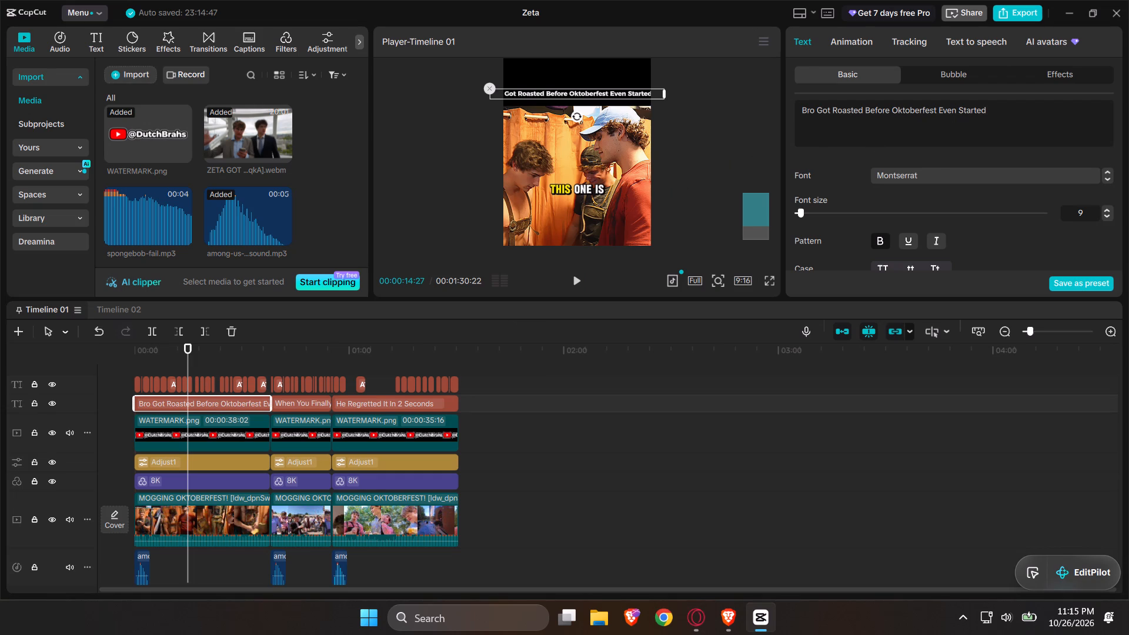
pyautogui.moveTo(936, 109); pyautogui.dragTo(892, 118)
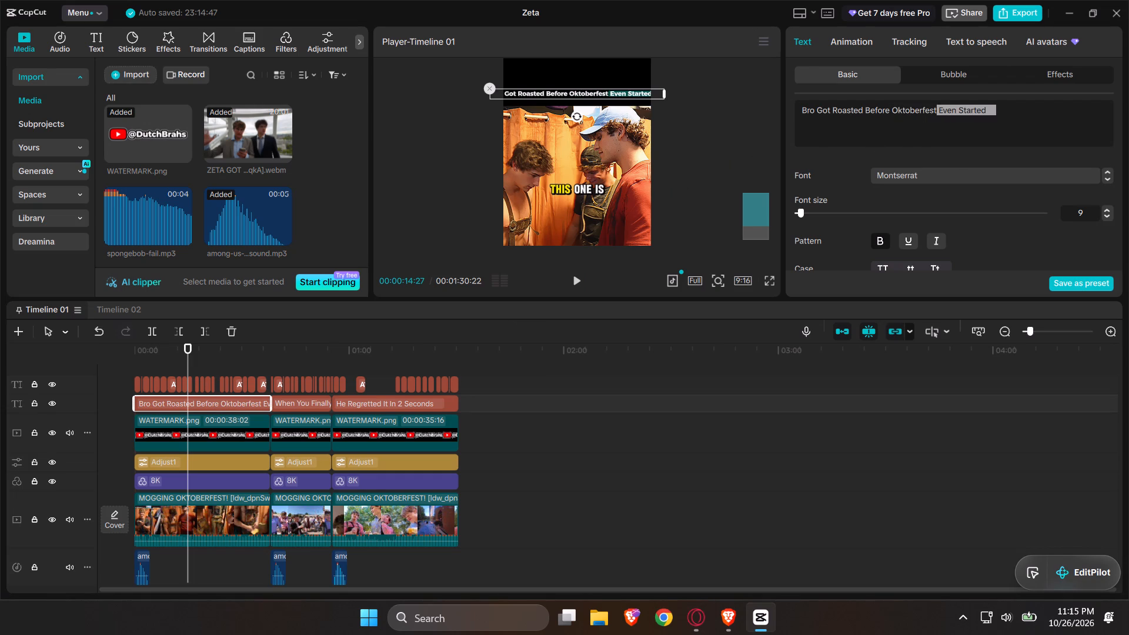
pyautogui.moveTo(892, 118); pyautogui.dragTo(893, 106)
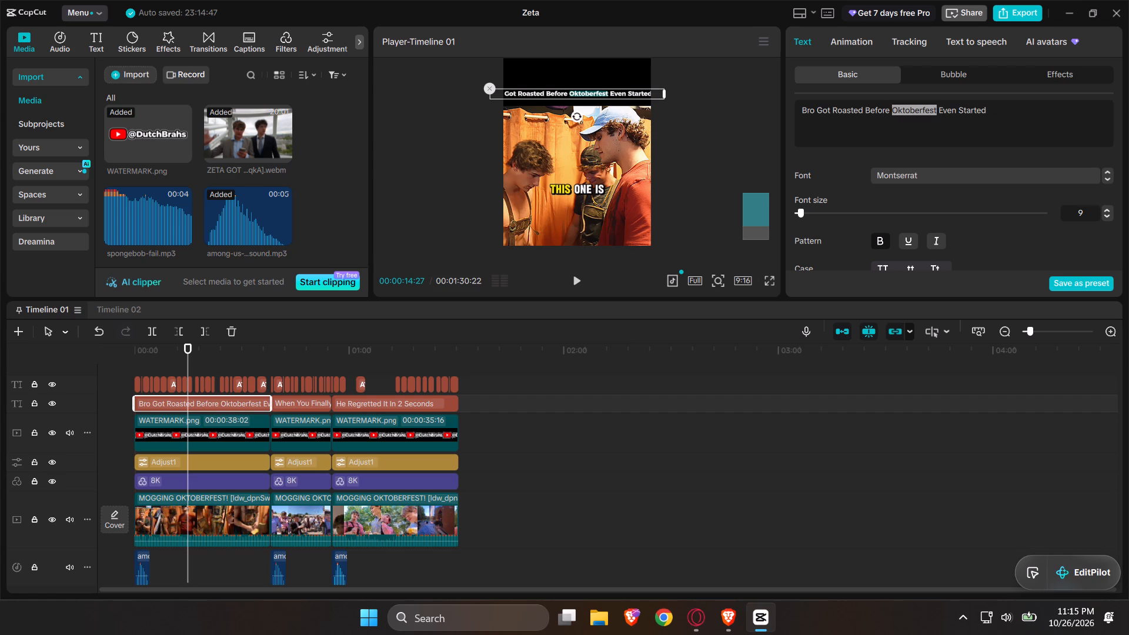
pyautogui.hotkey('ctrl', 'v')
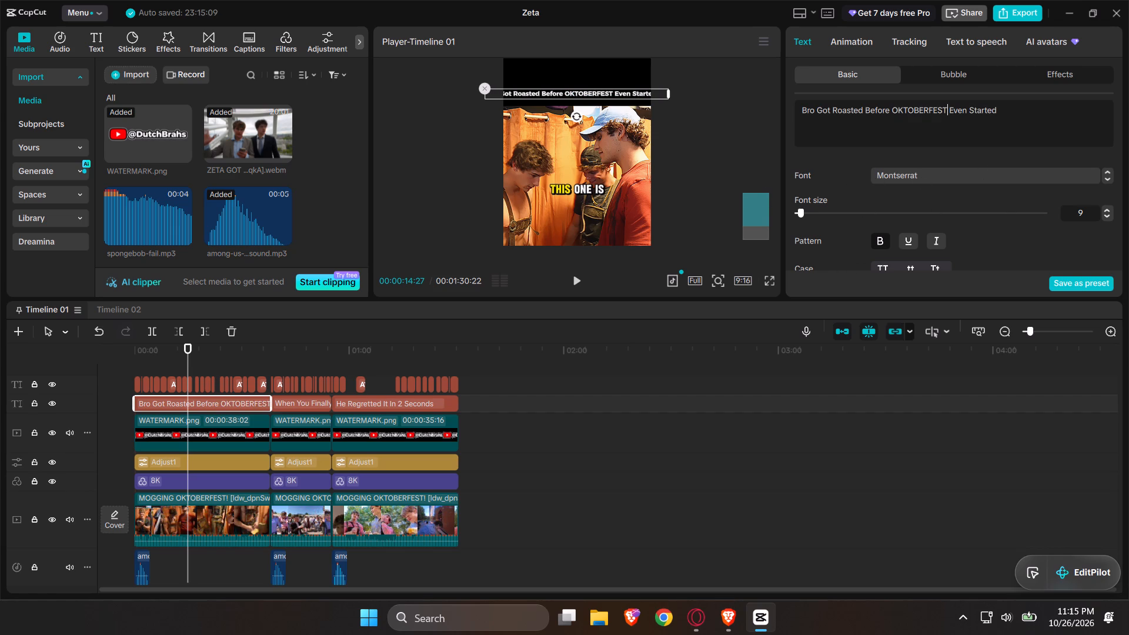
pyautogui.press('Return')
# Left-align the two-line title "Bro Got Roasted Before OKTOBERFEST Even Started".
pyautogui.scroll(-1, 891, 245)
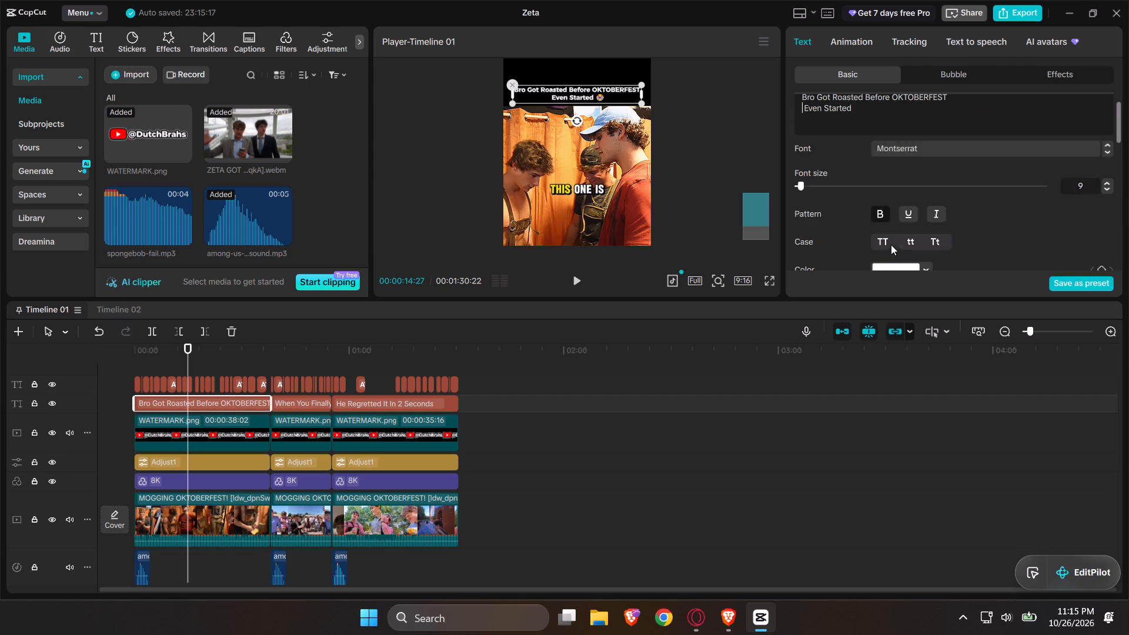
pyautogui.scroll(-2, 891, 245)
pyautogui.click(889, 223)
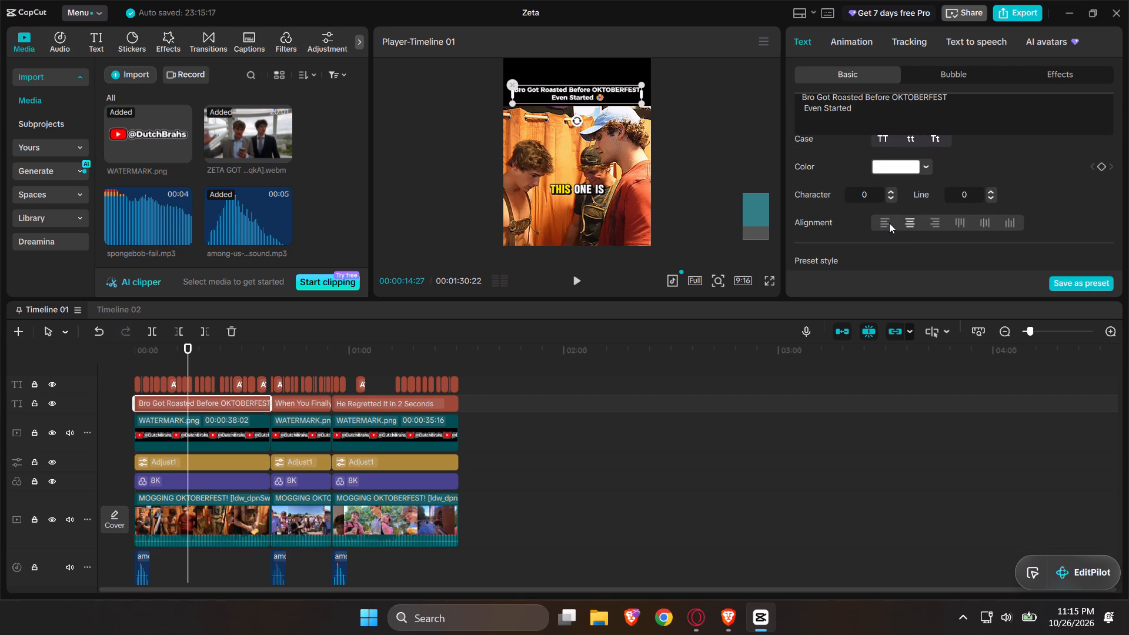
# Apply the yellow preset style with black outline to the first clip's title.
pyautogui.scroll(-1, 926, 217)
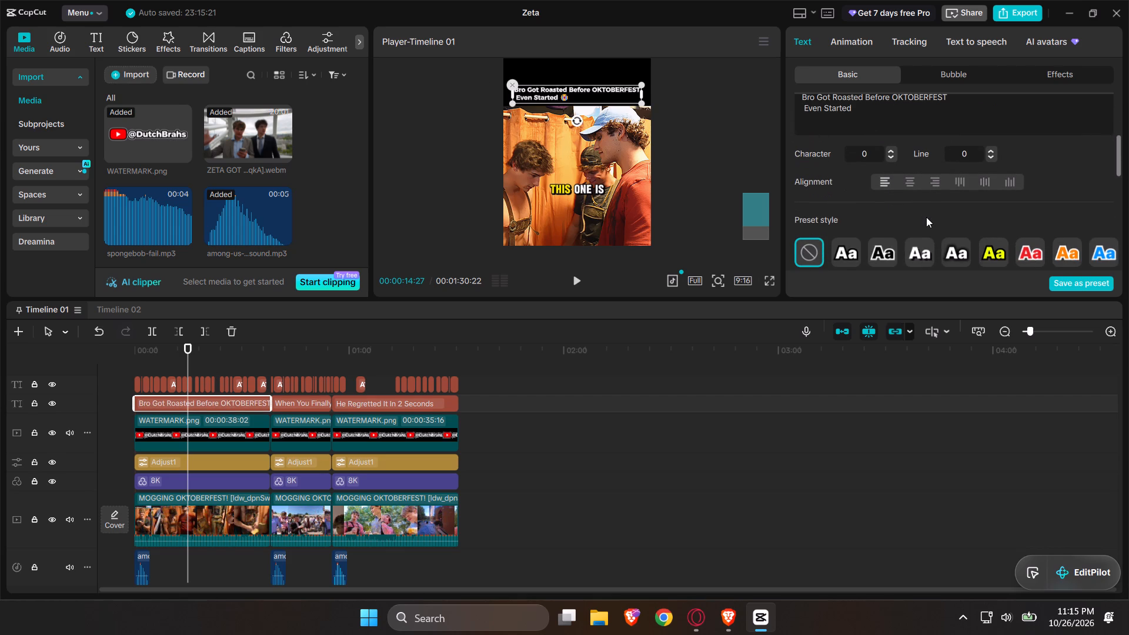
pyautogui.click(991, 255)
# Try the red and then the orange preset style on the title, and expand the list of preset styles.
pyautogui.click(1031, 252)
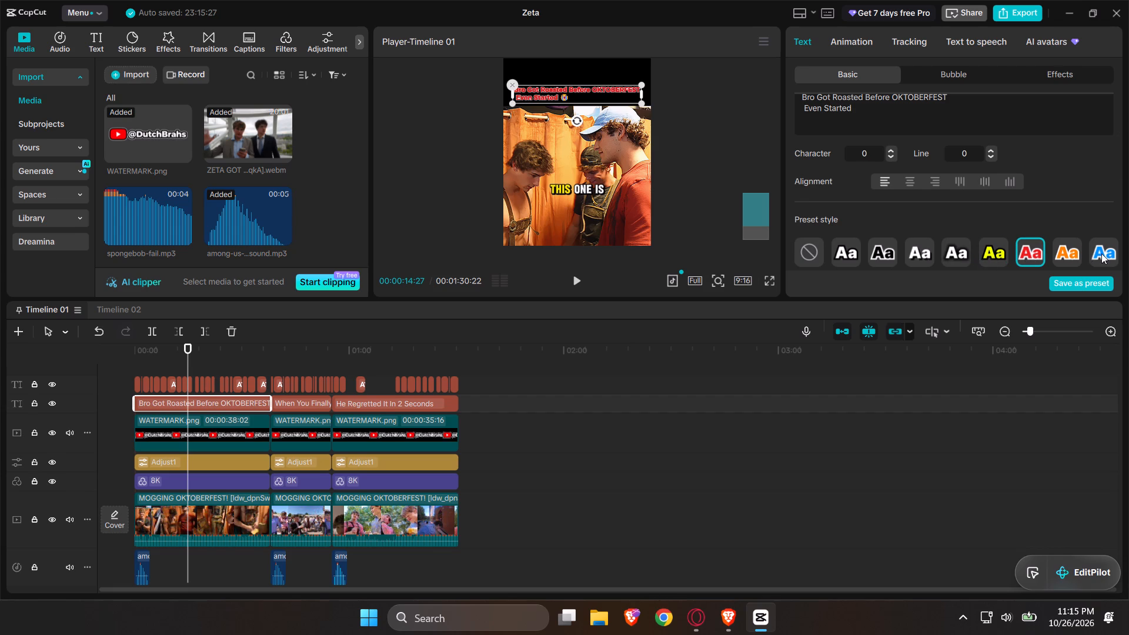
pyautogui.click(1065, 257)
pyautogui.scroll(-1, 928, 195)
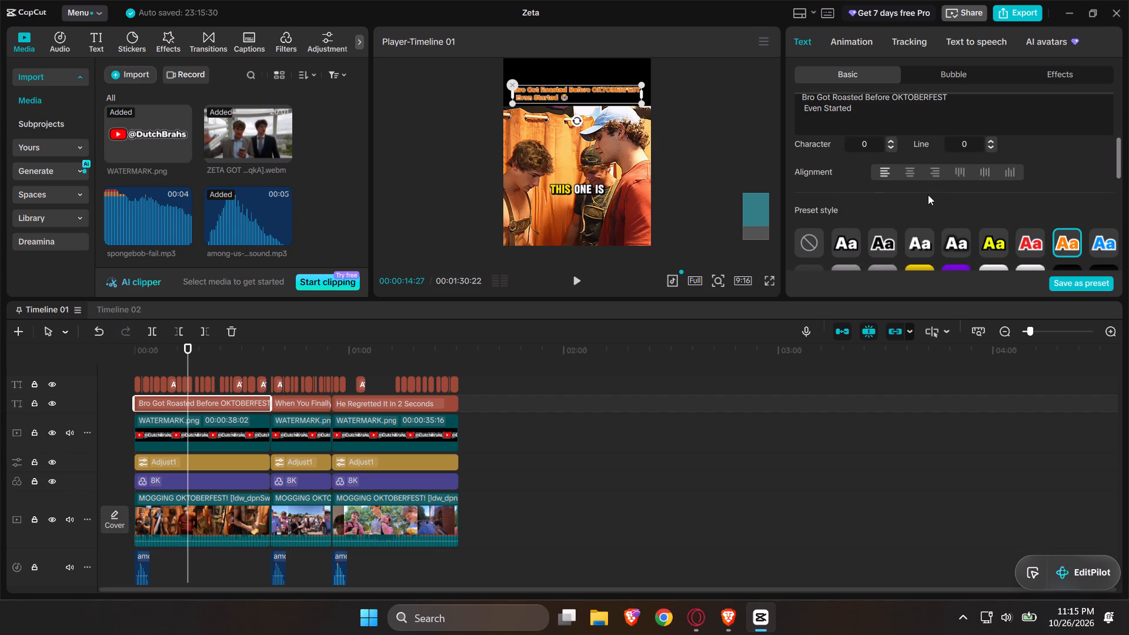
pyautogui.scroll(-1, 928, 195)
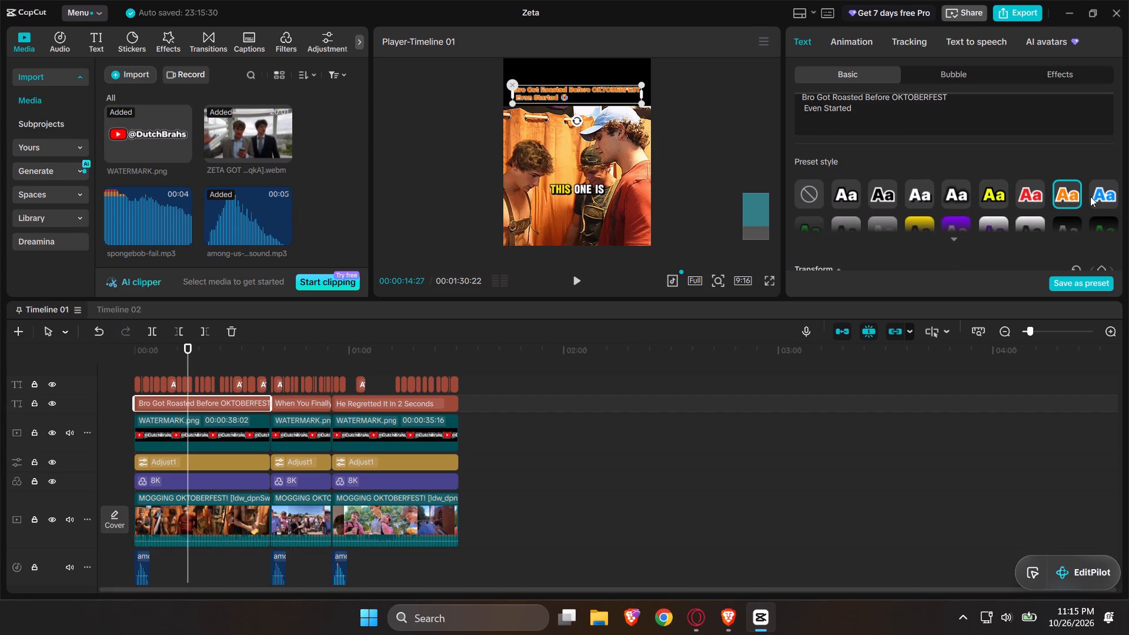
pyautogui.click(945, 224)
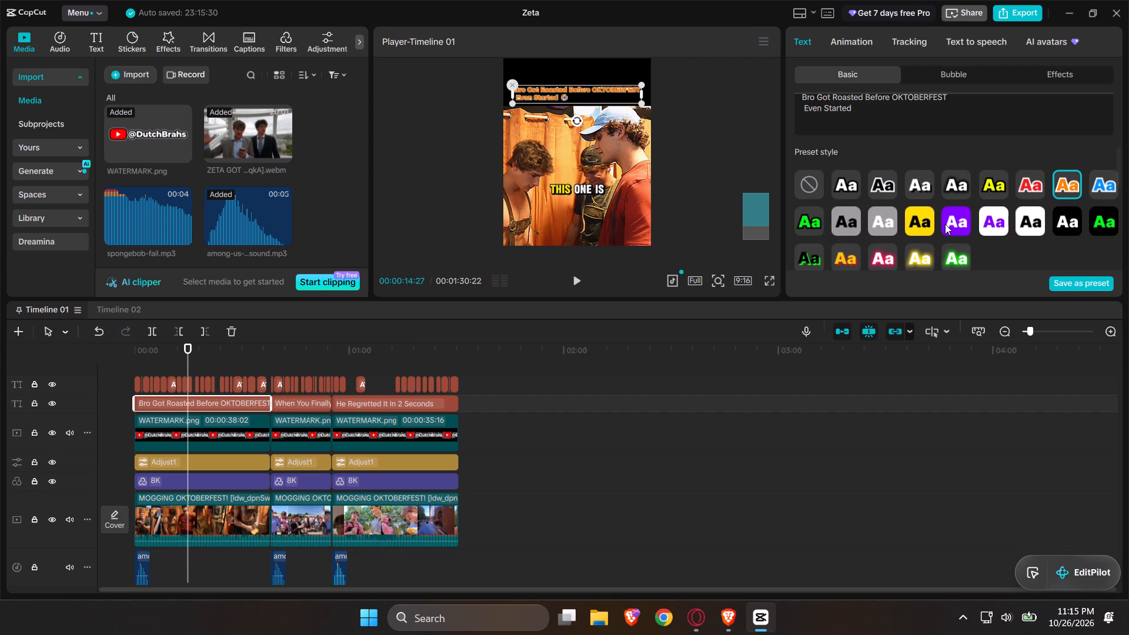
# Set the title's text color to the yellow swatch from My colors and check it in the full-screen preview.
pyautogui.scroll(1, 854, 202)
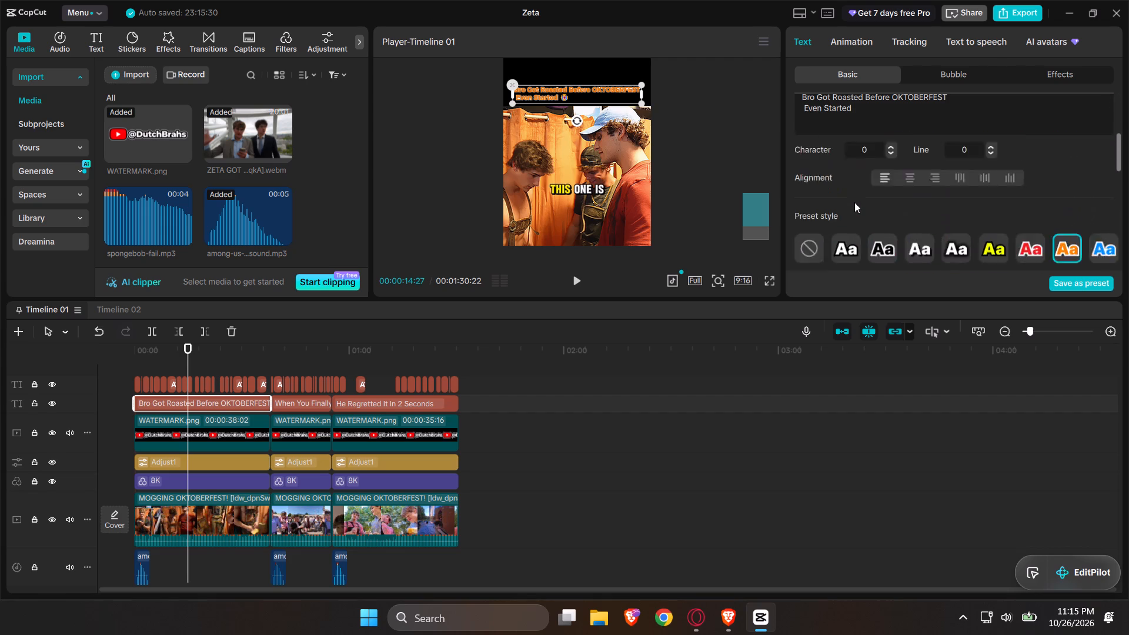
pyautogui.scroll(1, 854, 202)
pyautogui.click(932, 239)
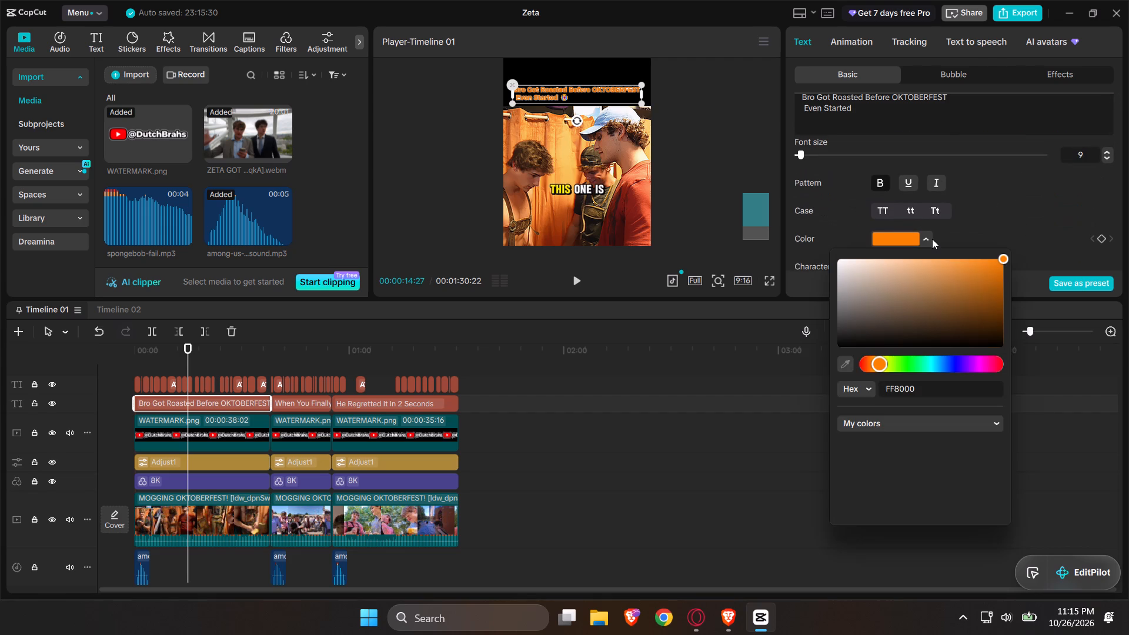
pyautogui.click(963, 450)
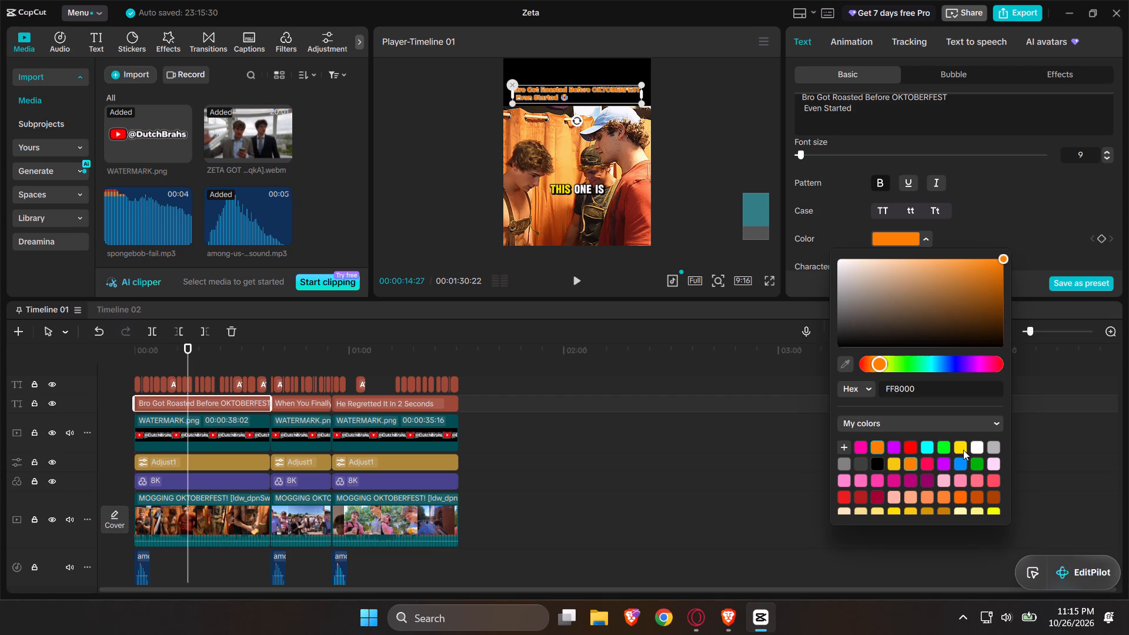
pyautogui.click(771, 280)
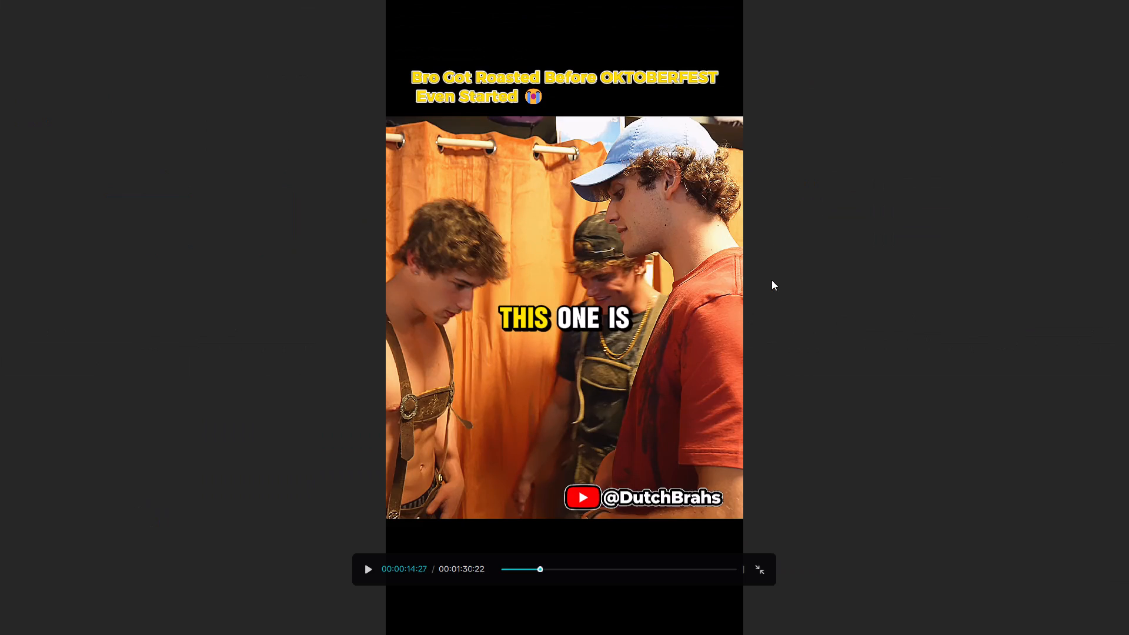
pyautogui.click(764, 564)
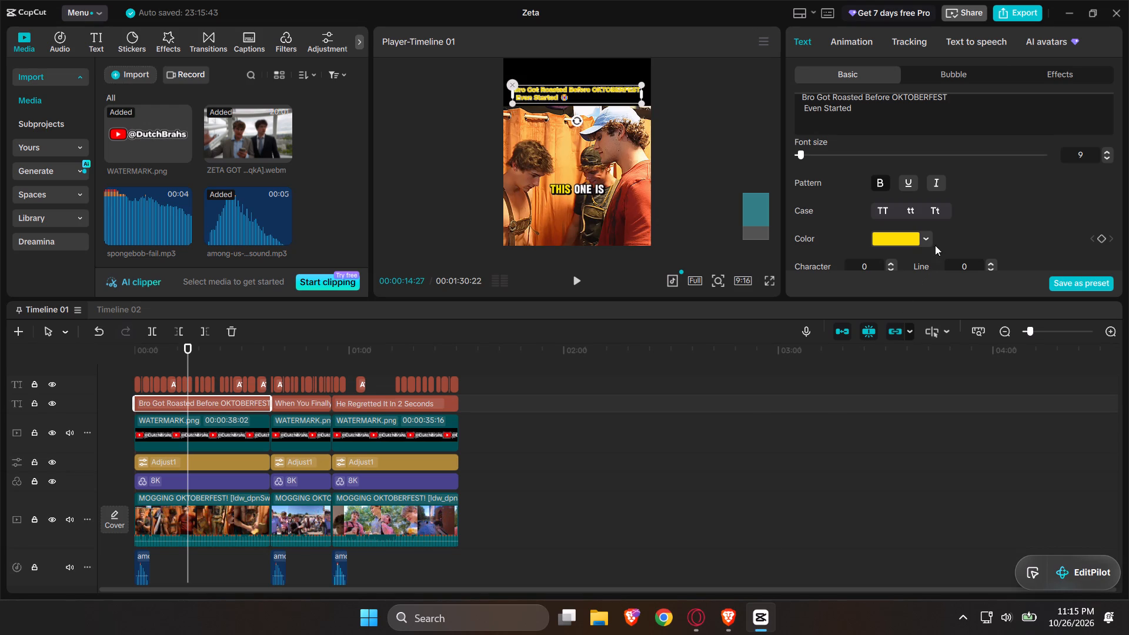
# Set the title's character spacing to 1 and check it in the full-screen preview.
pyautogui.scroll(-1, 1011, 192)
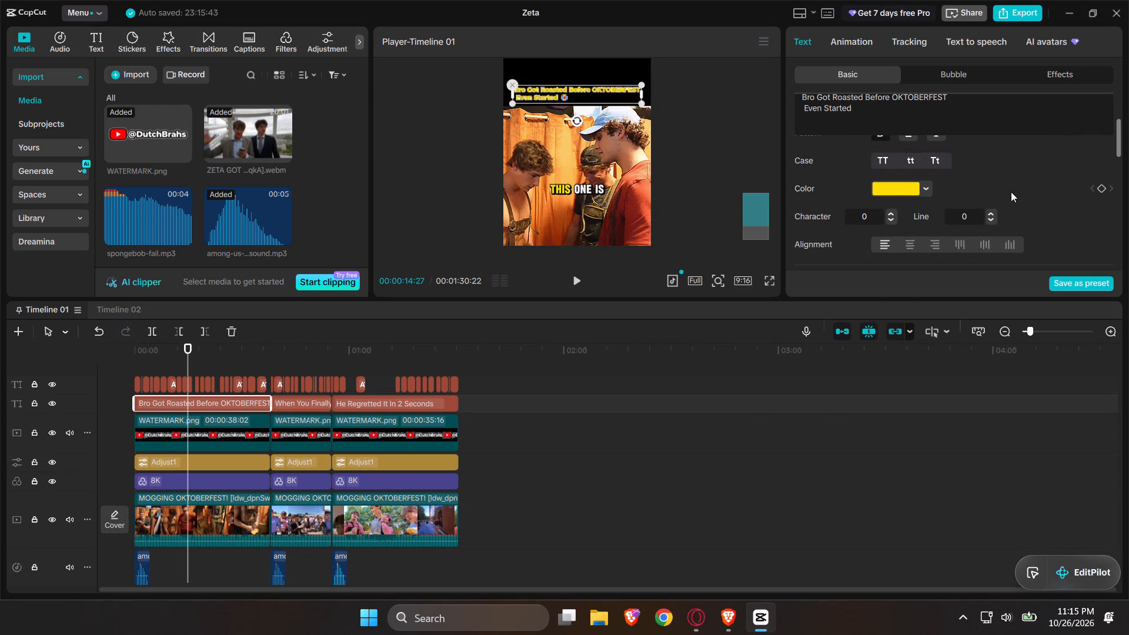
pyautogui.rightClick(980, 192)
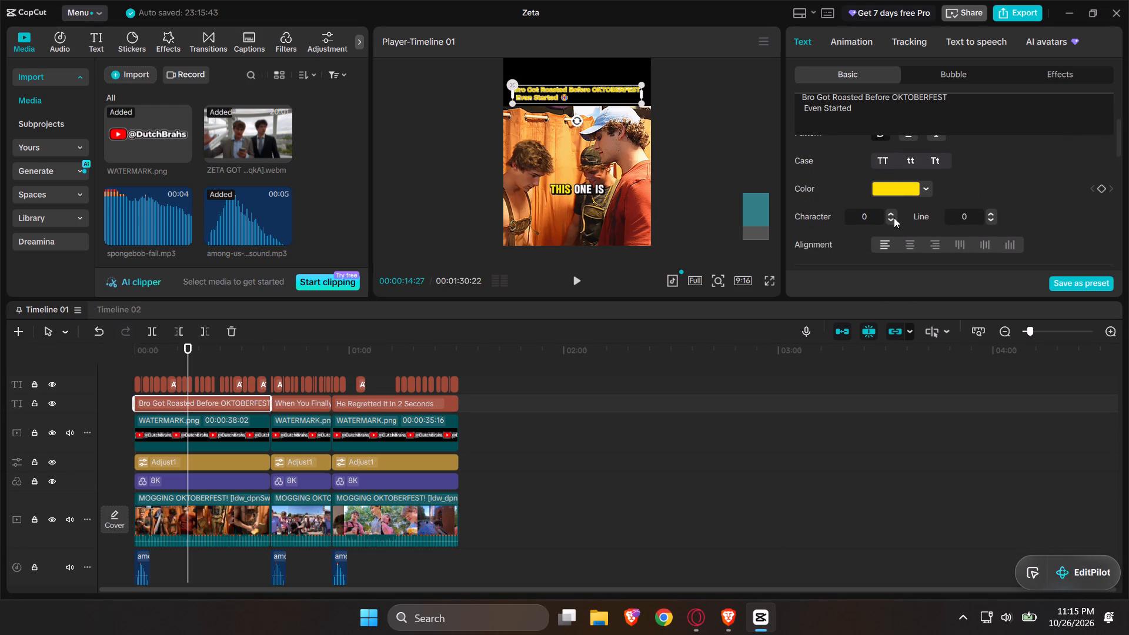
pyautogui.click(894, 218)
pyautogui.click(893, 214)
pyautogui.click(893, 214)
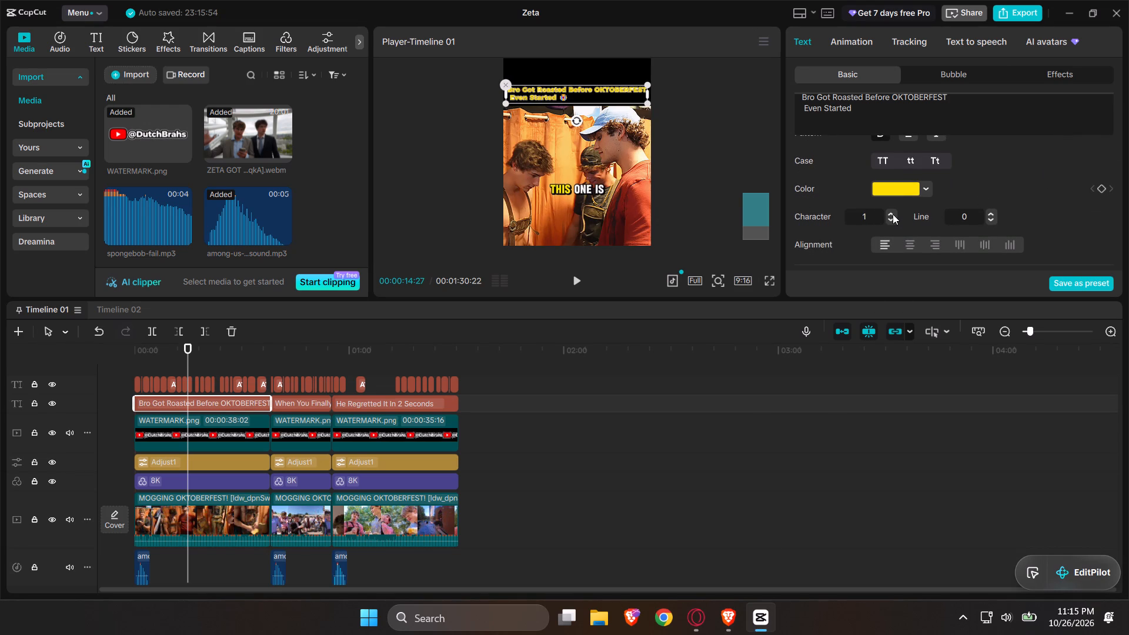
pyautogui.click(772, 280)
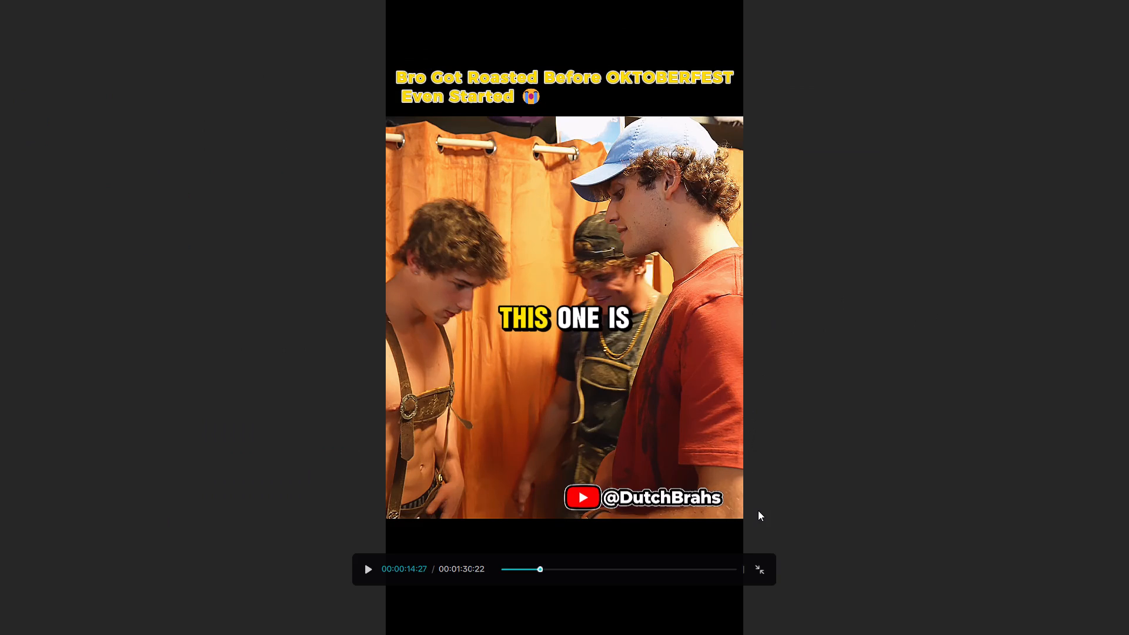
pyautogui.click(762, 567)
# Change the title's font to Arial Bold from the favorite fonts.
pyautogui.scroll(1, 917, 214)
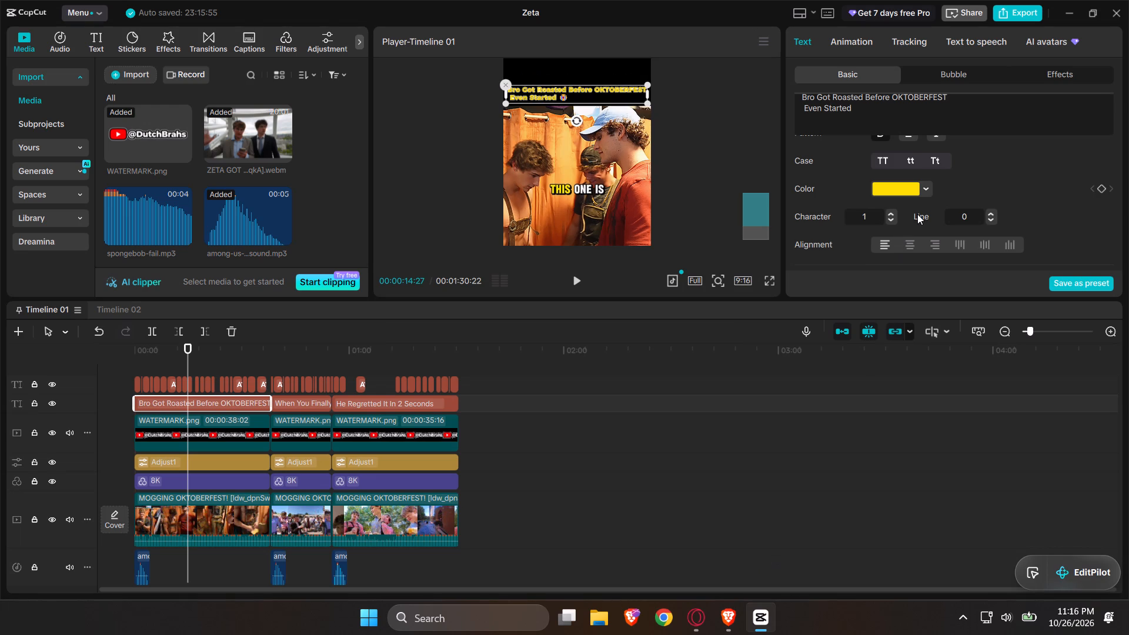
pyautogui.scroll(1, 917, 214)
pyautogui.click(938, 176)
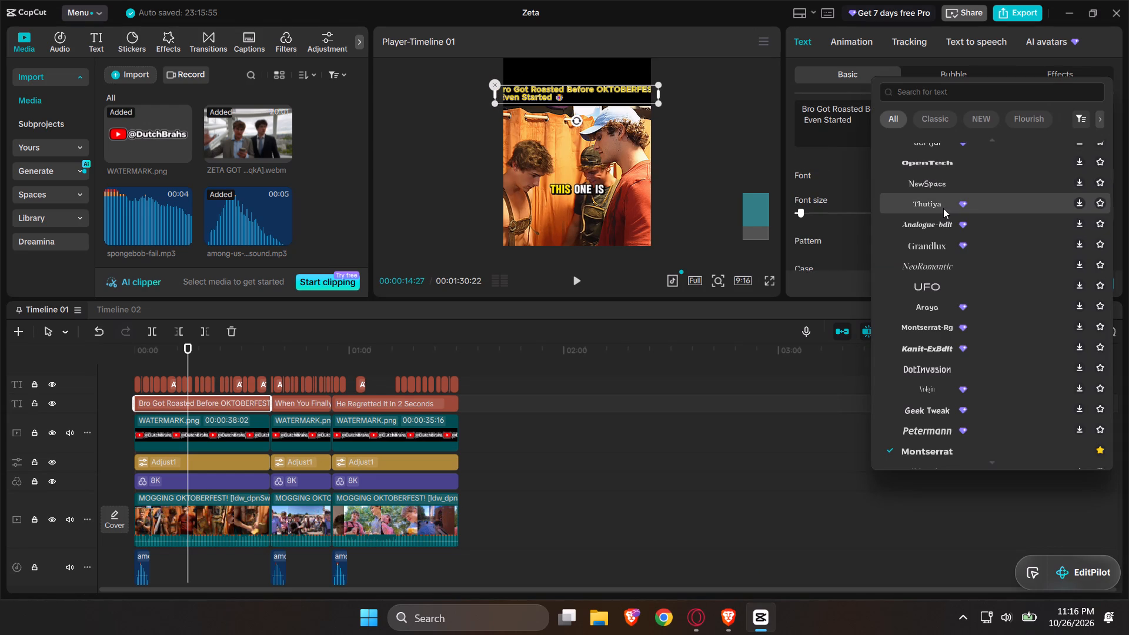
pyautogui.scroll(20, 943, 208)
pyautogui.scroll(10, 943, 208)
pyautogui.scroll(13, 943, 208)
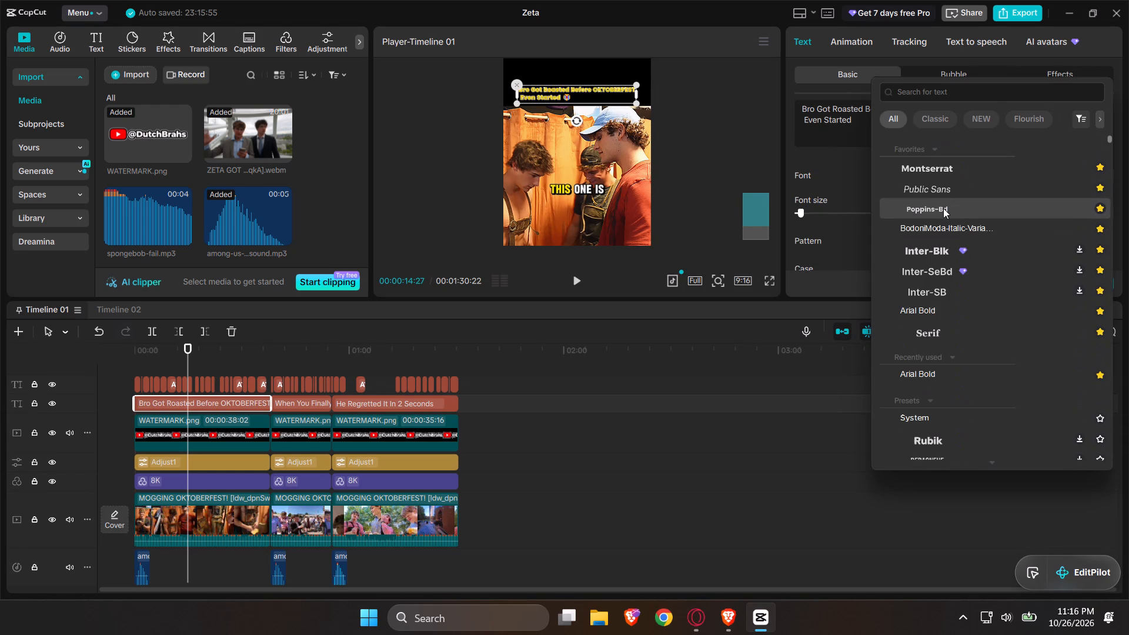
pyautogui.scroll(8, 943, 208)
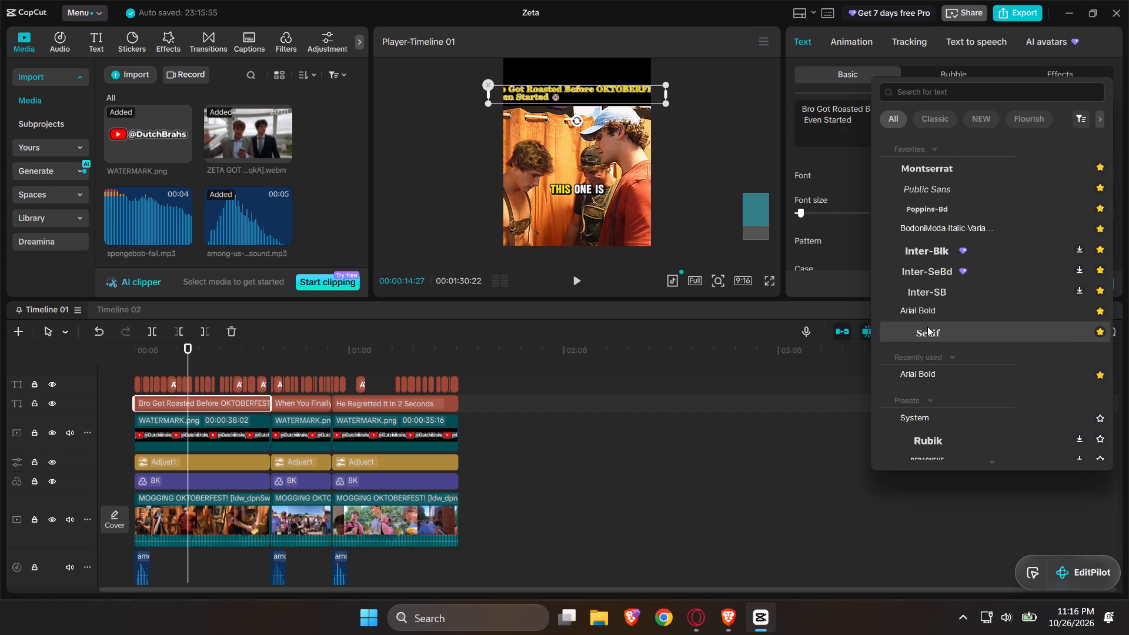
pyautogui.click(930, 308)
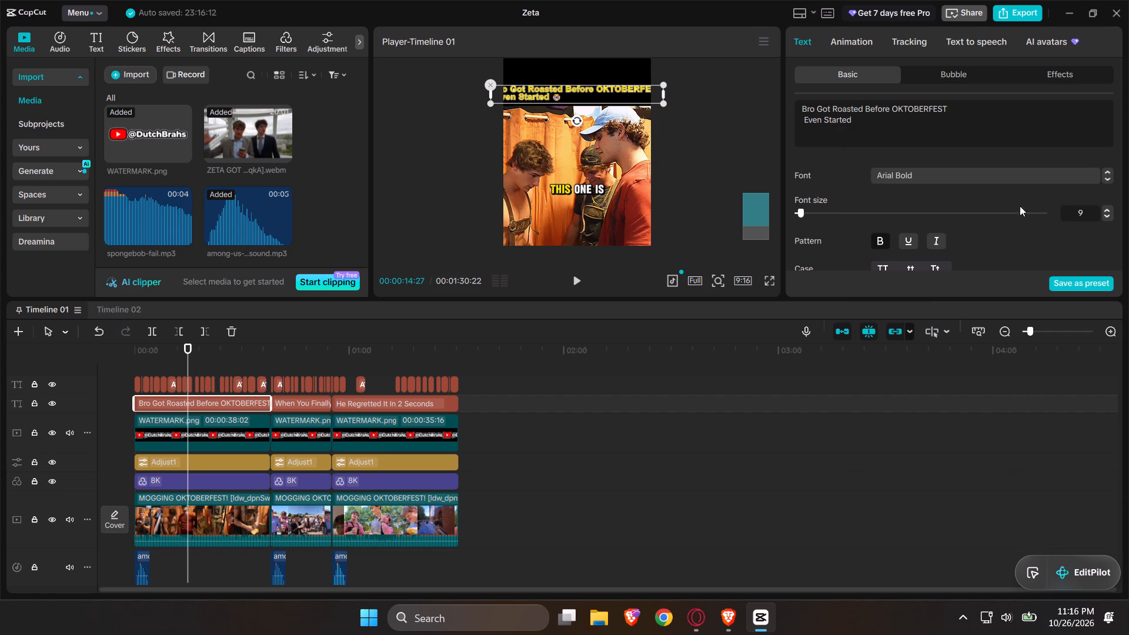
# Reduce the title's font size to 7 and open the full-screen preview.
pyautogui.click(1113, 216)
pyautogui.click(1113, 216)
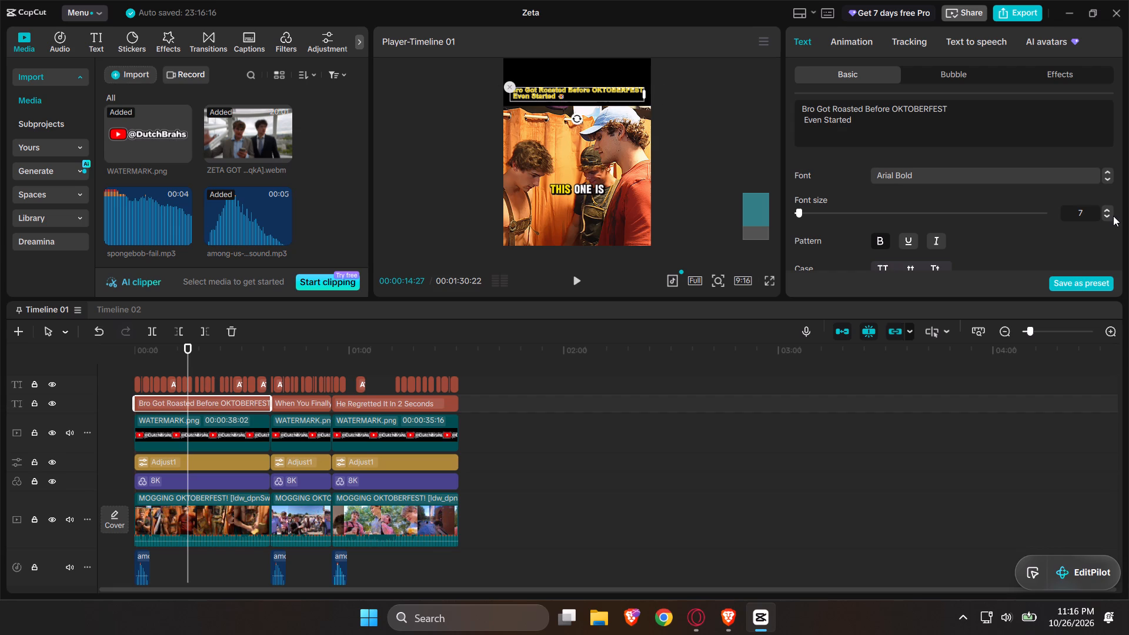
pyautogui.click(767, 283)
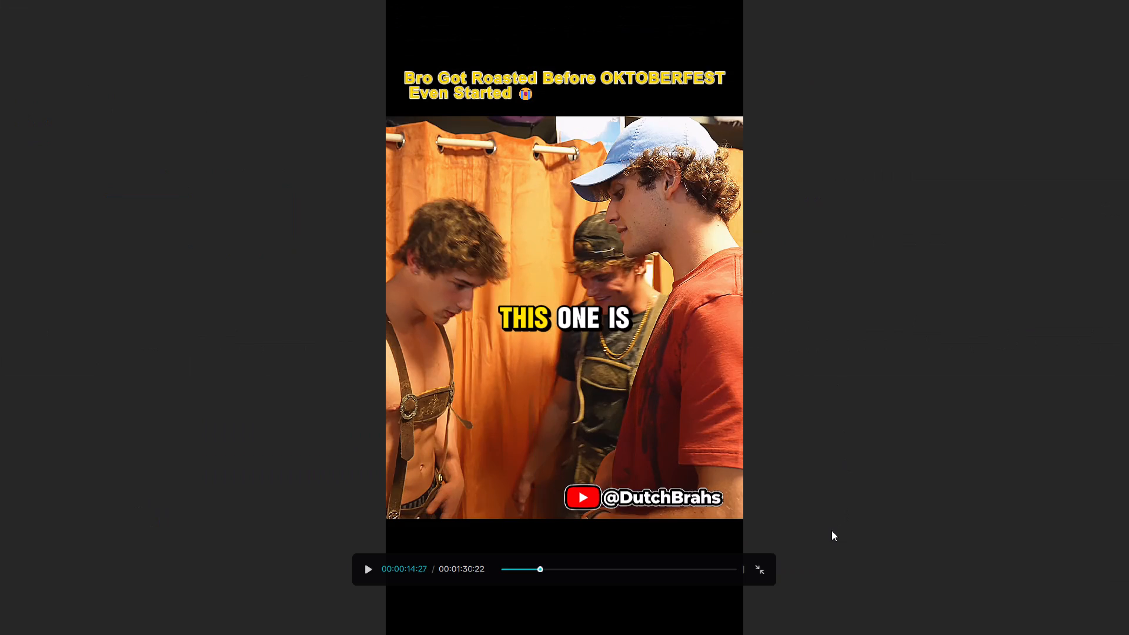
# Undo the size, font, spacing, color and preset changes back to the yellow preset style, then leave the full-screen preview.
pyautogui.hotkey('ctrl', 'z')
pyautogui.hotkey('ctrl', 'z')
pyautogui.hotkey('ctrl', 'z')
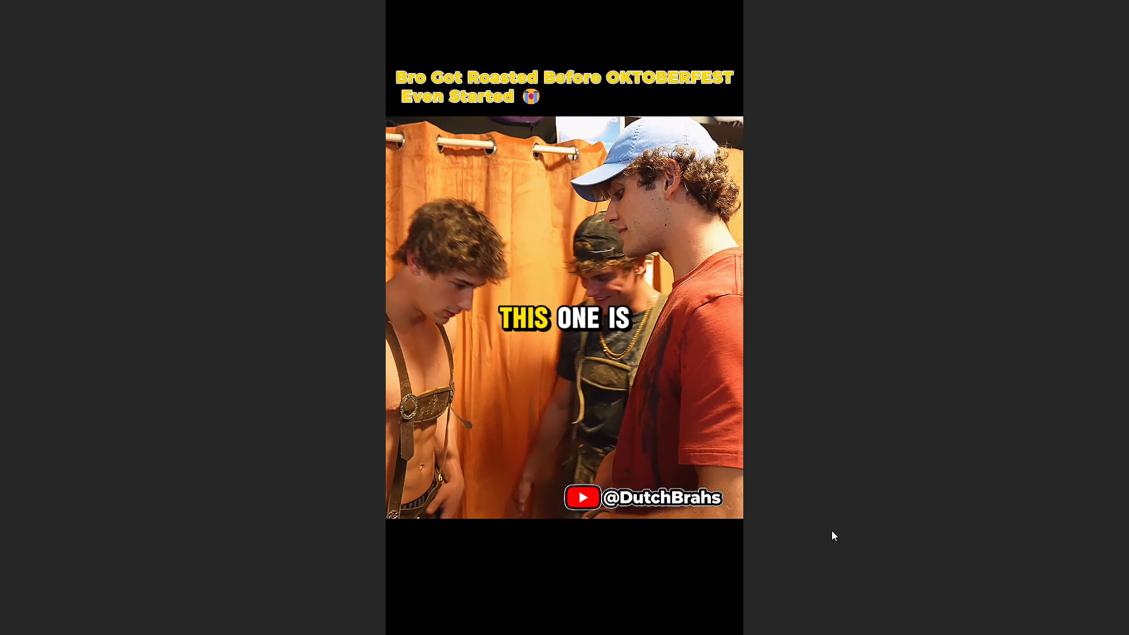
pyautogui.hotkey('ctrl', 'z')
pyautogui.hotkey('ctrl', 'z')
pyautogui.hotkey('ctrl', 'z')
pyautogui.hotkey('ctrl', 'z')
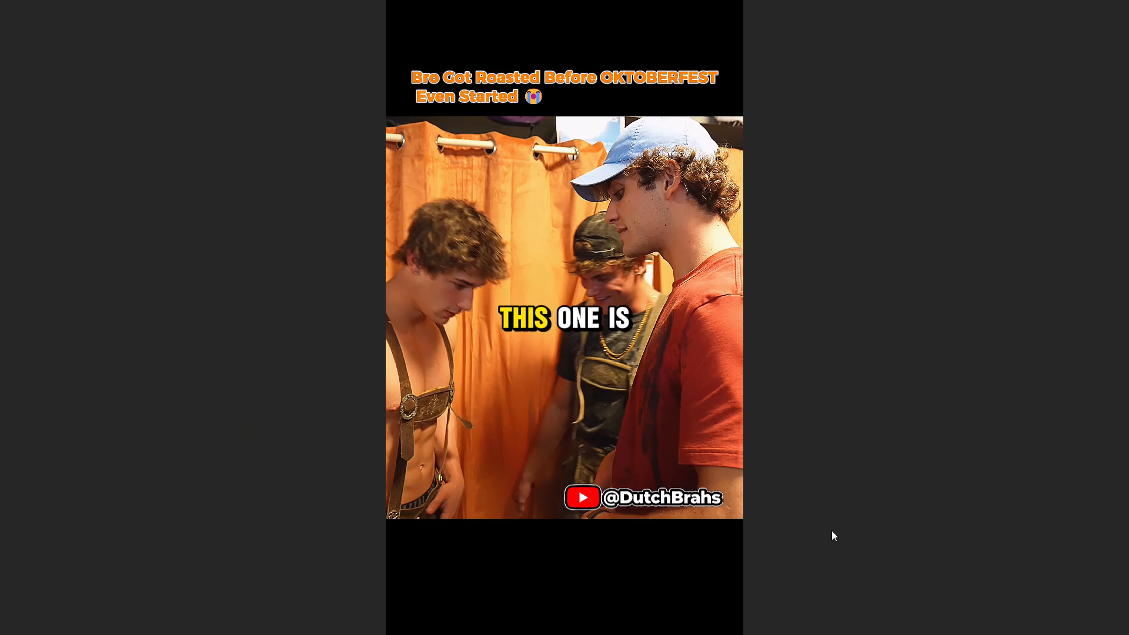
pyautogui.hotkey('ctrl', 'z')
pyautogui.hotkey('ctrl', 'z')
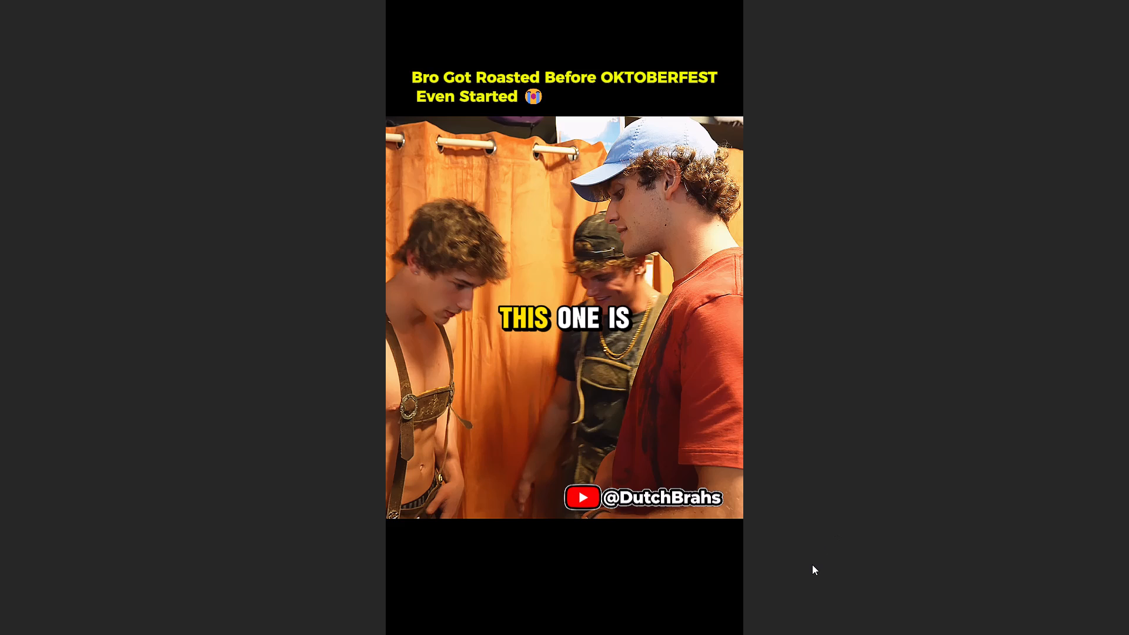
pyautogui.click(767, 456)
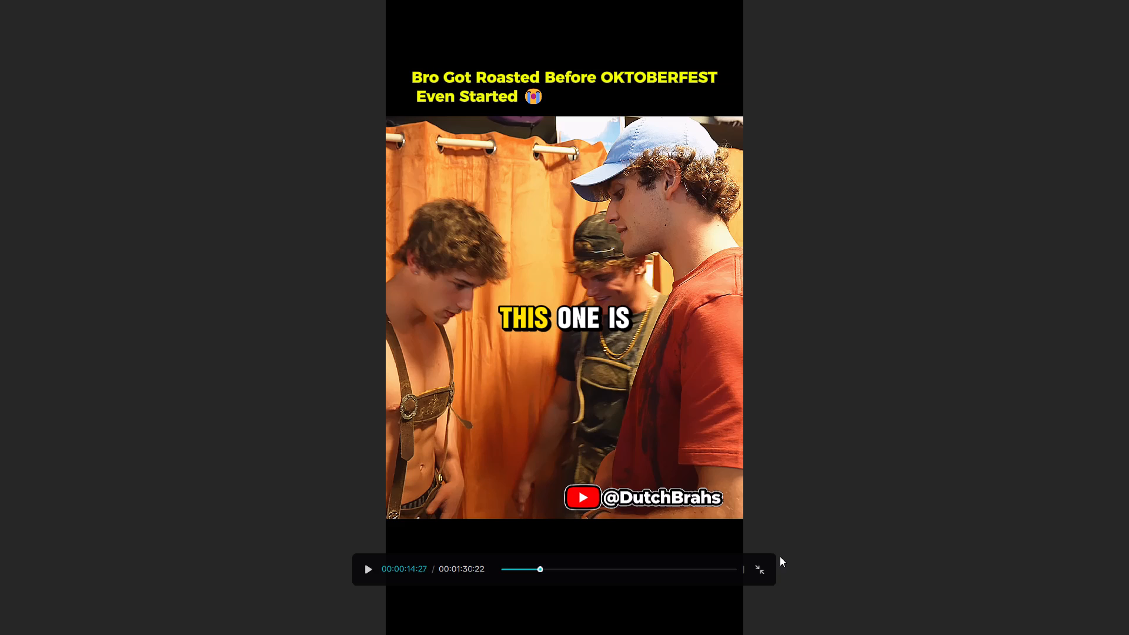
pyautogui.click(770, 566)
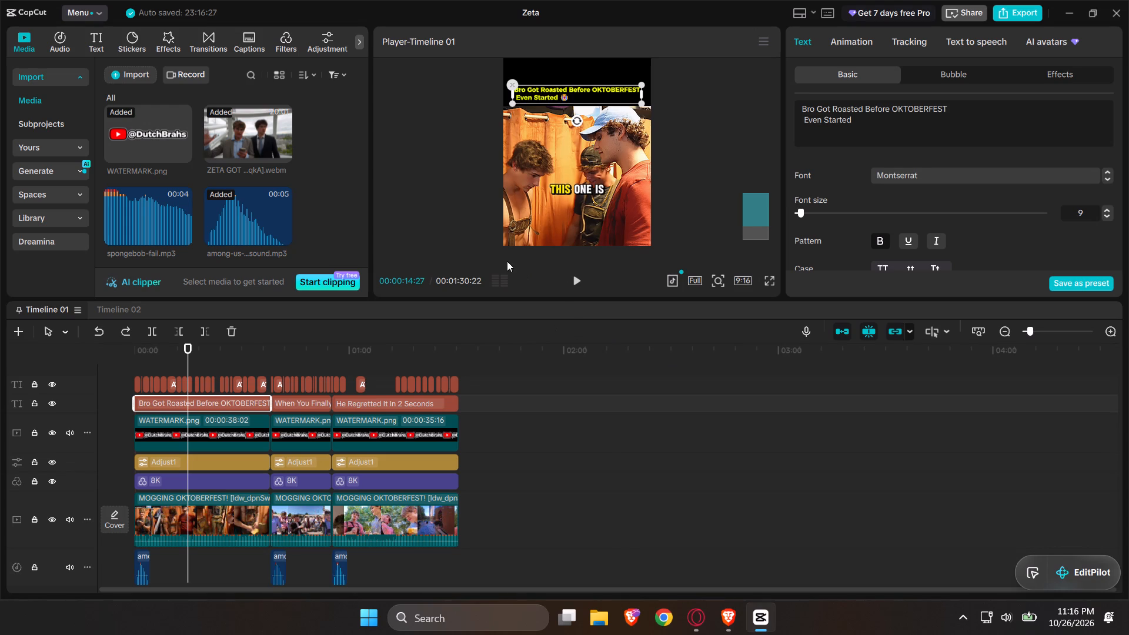
# Move the "Bro Got Roasted Before OKTOBERFEST Even Started" title slightly down, keeping it horizontally centered, so it sits just above the footage.
pyautogui.keyDown('ctrl'); pyautogui.scroll(8, 568, 223); pyautogui.keyUp('ctrl')
pyautogui.scroll(2, 568, 223)
pyautogui.moveTo(570, 141); pyautogui.dragTo(570, 148)
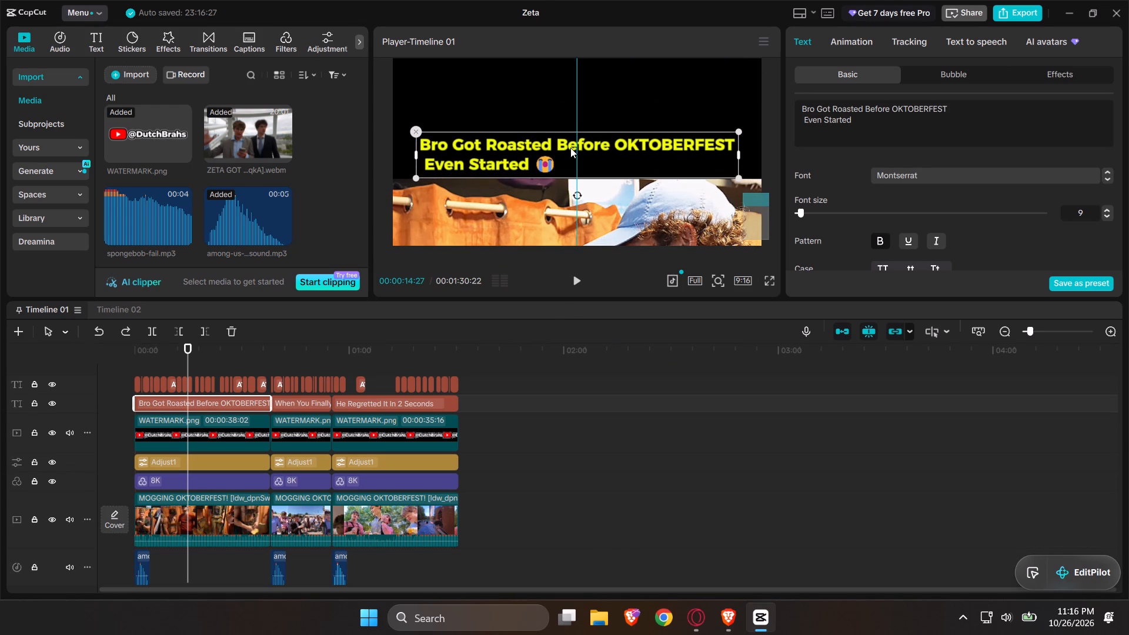
pyautogui.moveTo(570, 148); pyautogui.dragTo(570, 151)
# Left-align the second clip's title, "When You Finally Meet Your Internet Idols".
pyautogui.click(297, 367)
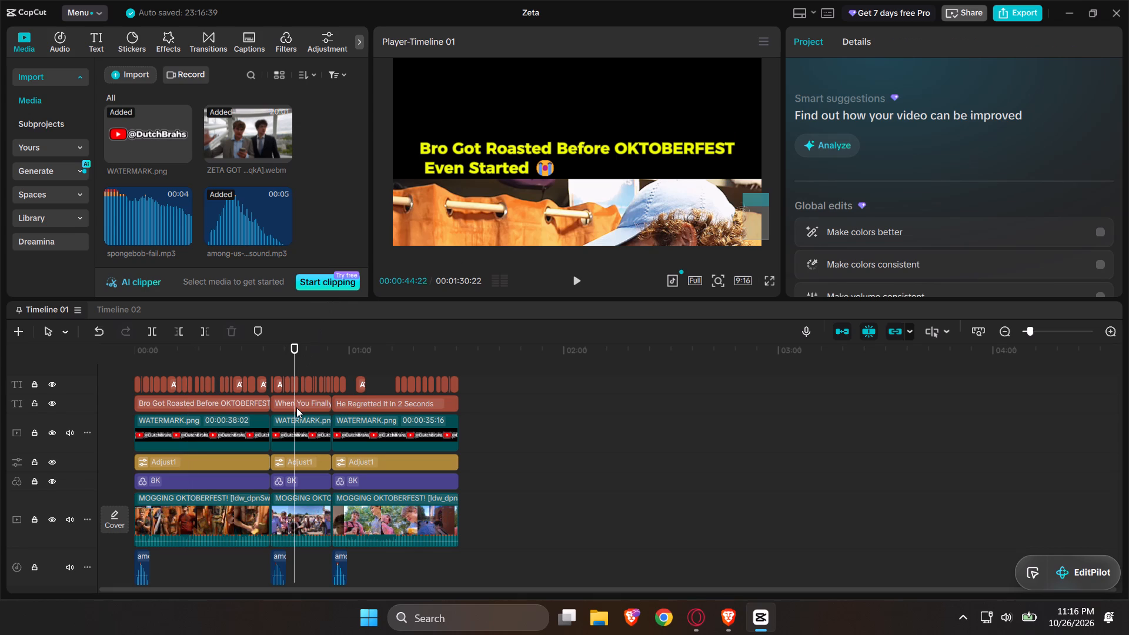
pyautogui.click(296, 407)
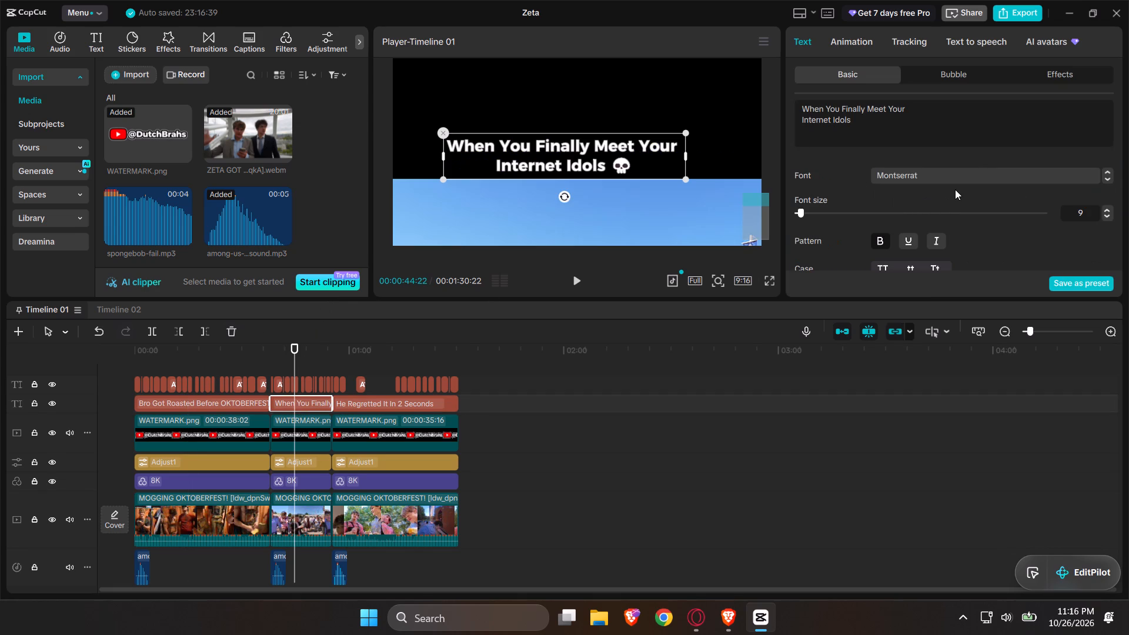
pyautogui.scroll(-1, 898, 245)
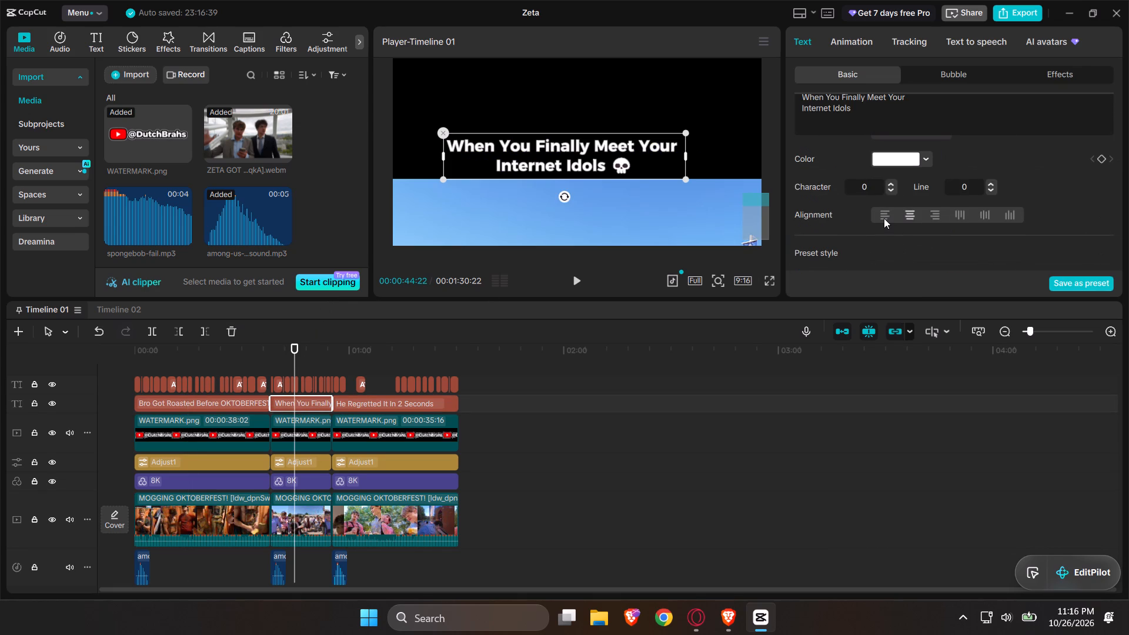
pyautogui.click(884, 218)
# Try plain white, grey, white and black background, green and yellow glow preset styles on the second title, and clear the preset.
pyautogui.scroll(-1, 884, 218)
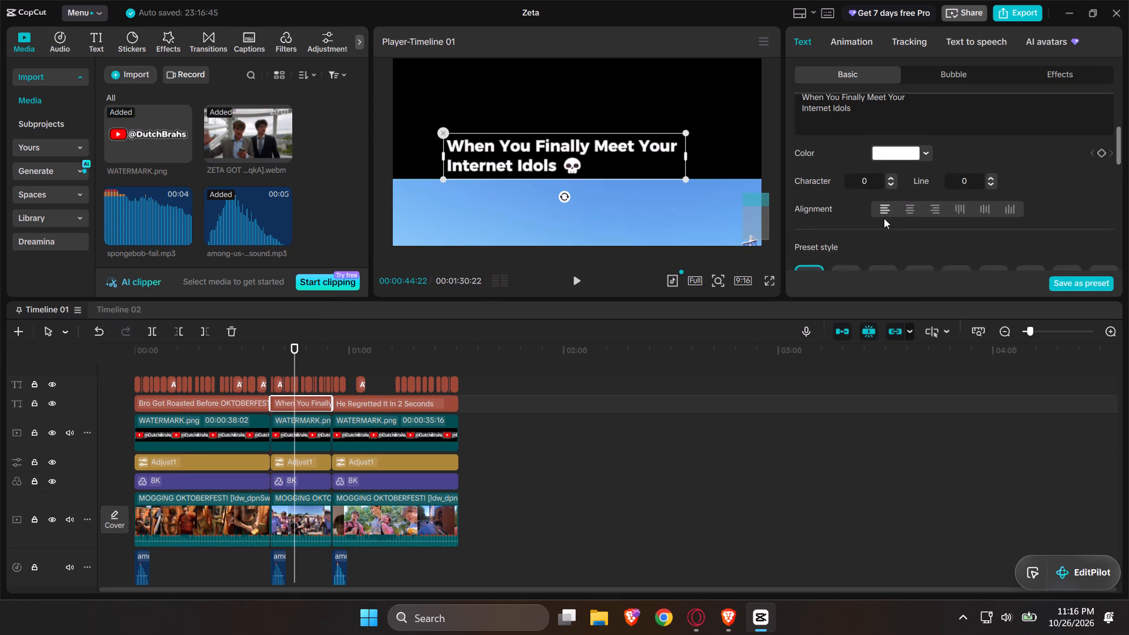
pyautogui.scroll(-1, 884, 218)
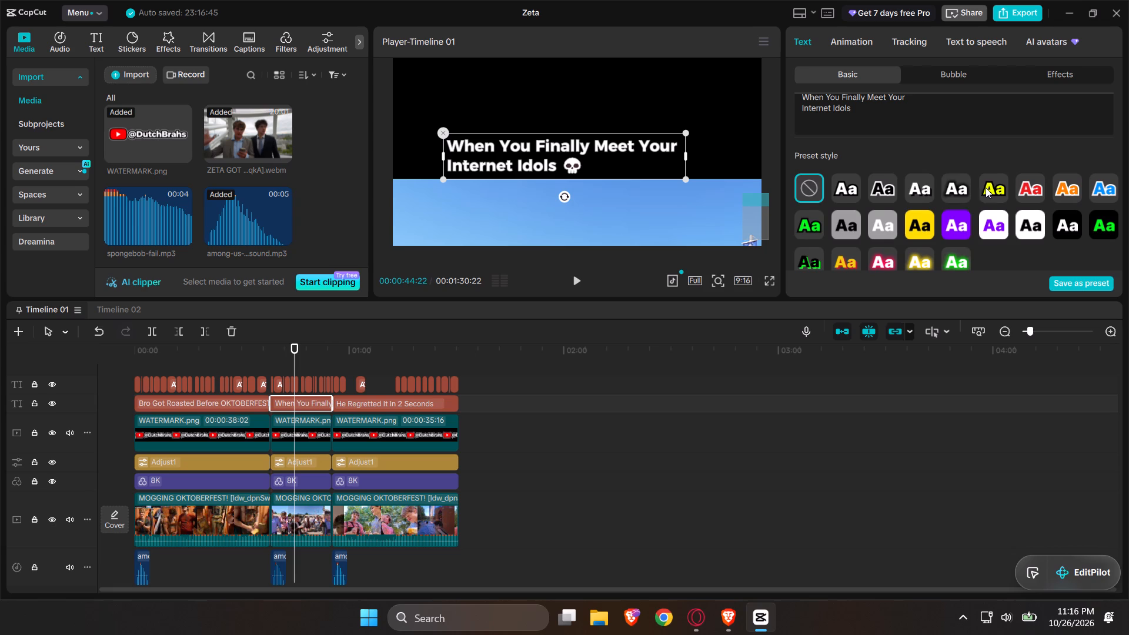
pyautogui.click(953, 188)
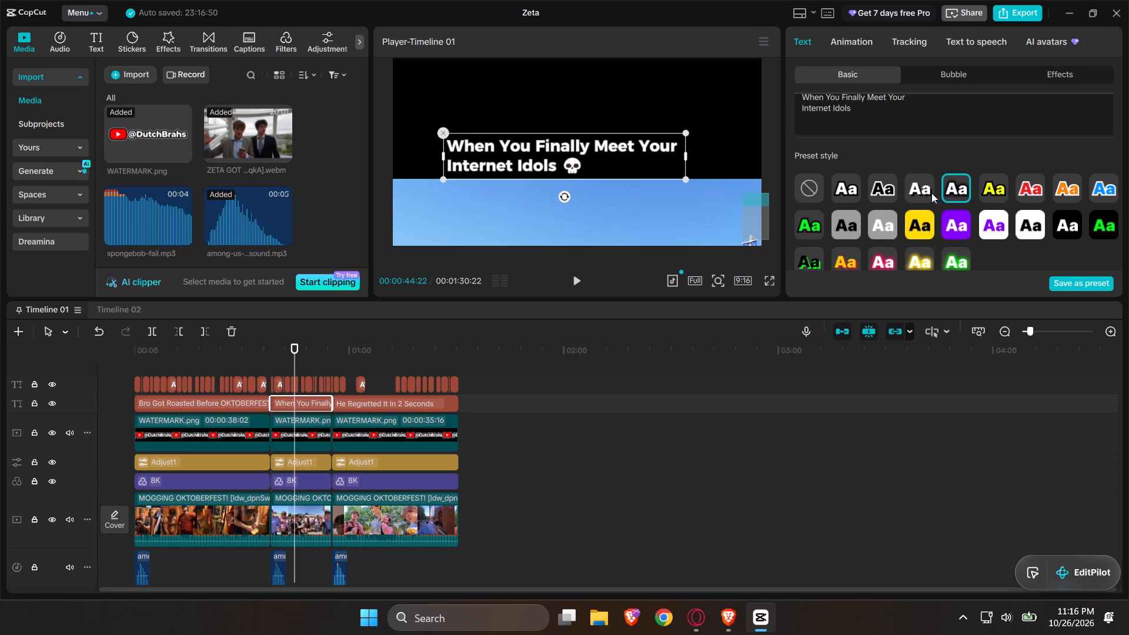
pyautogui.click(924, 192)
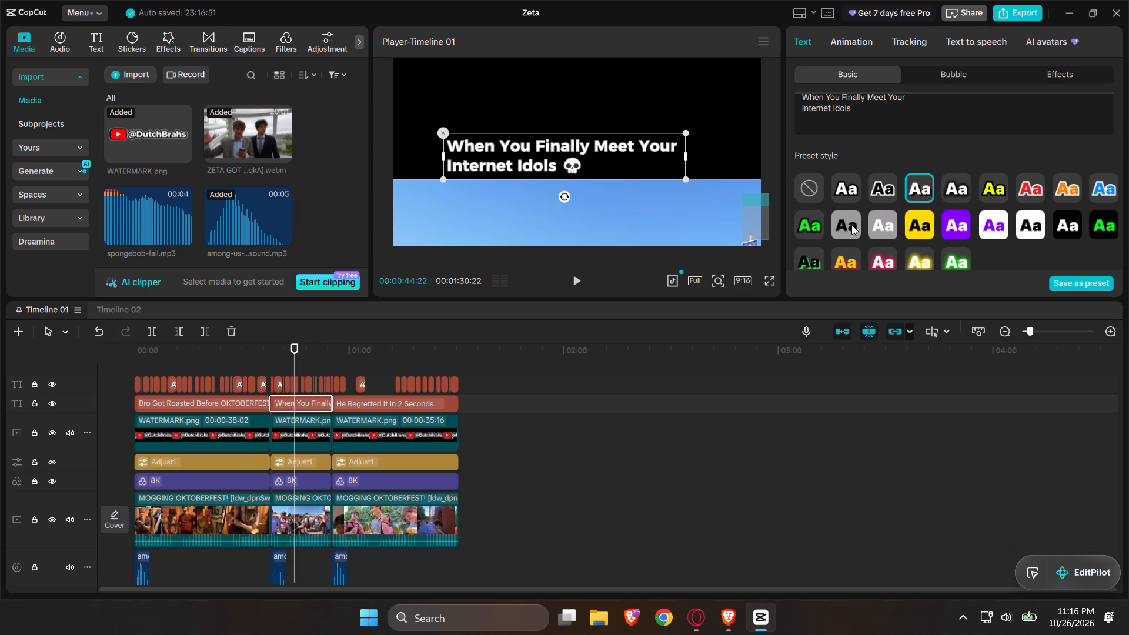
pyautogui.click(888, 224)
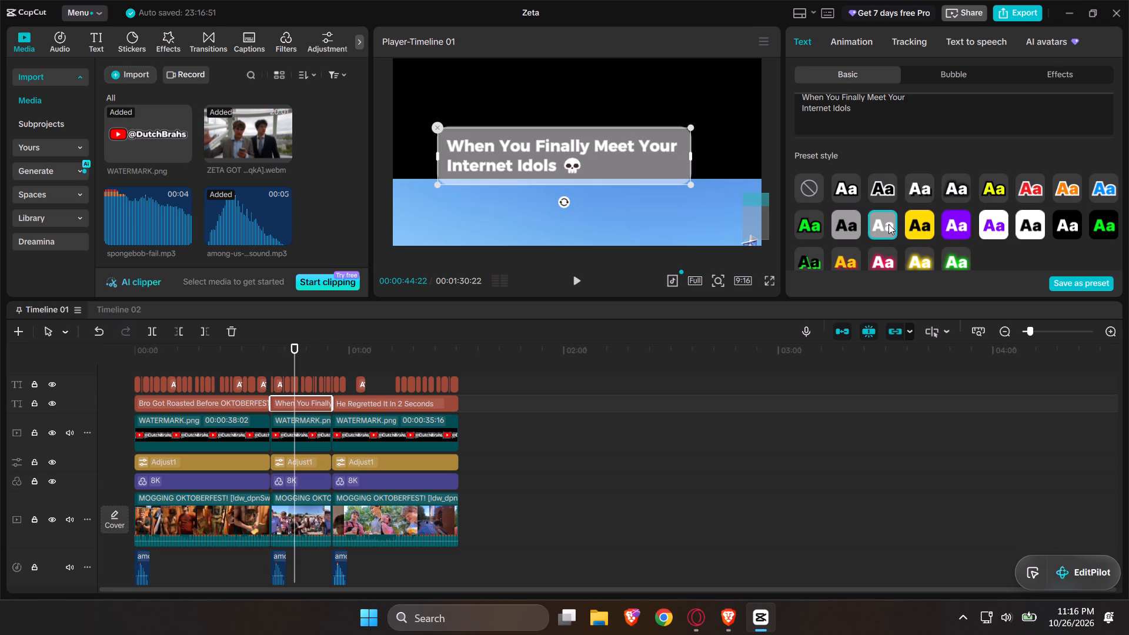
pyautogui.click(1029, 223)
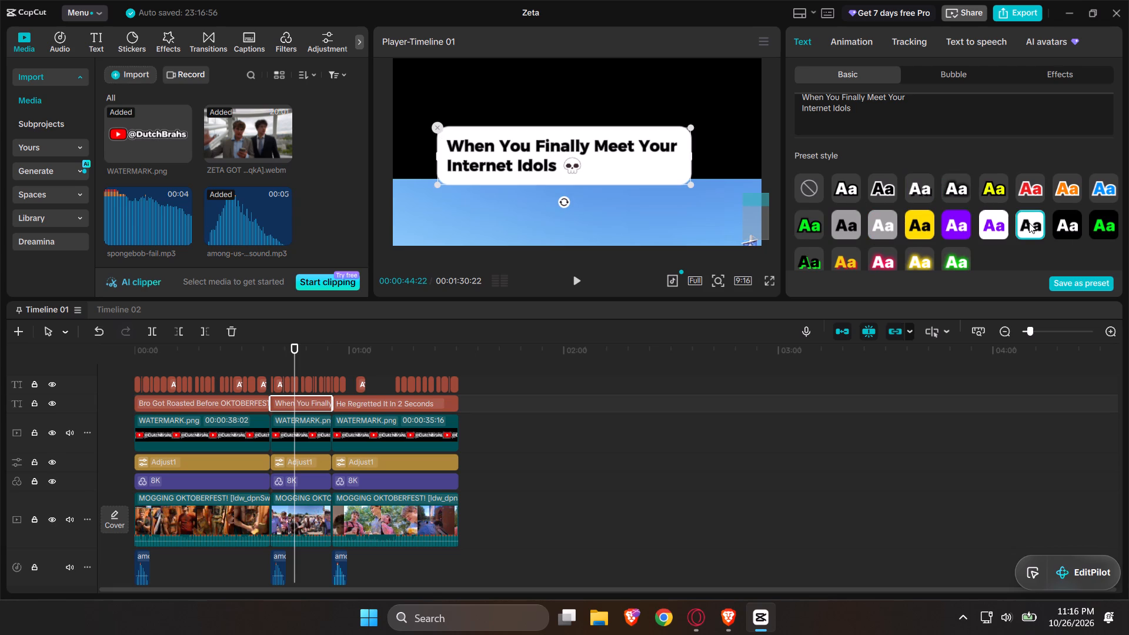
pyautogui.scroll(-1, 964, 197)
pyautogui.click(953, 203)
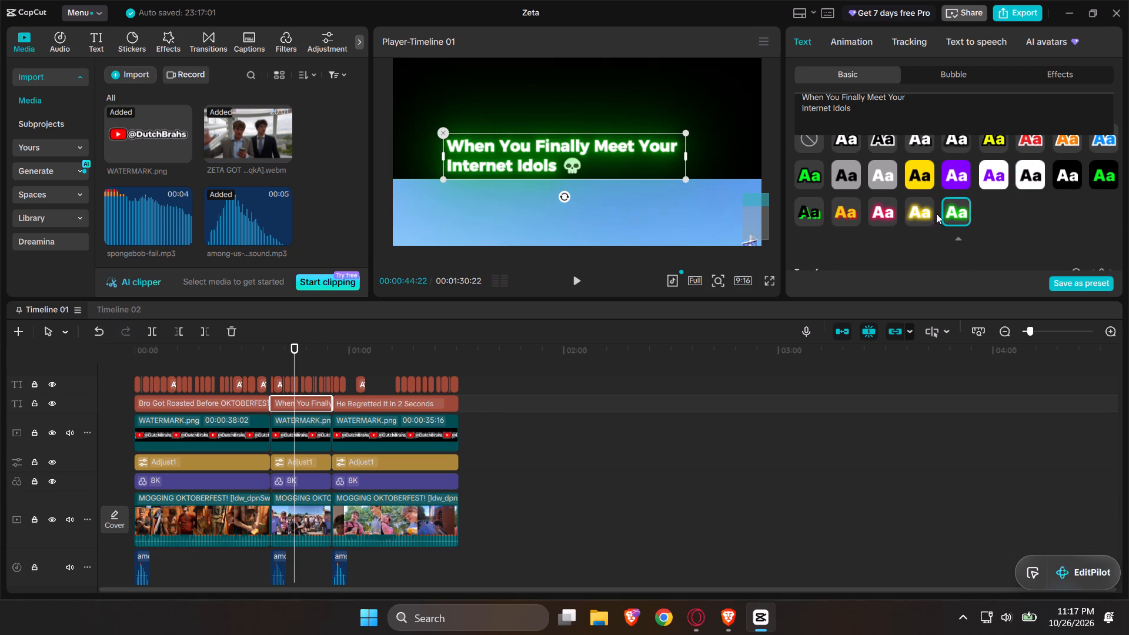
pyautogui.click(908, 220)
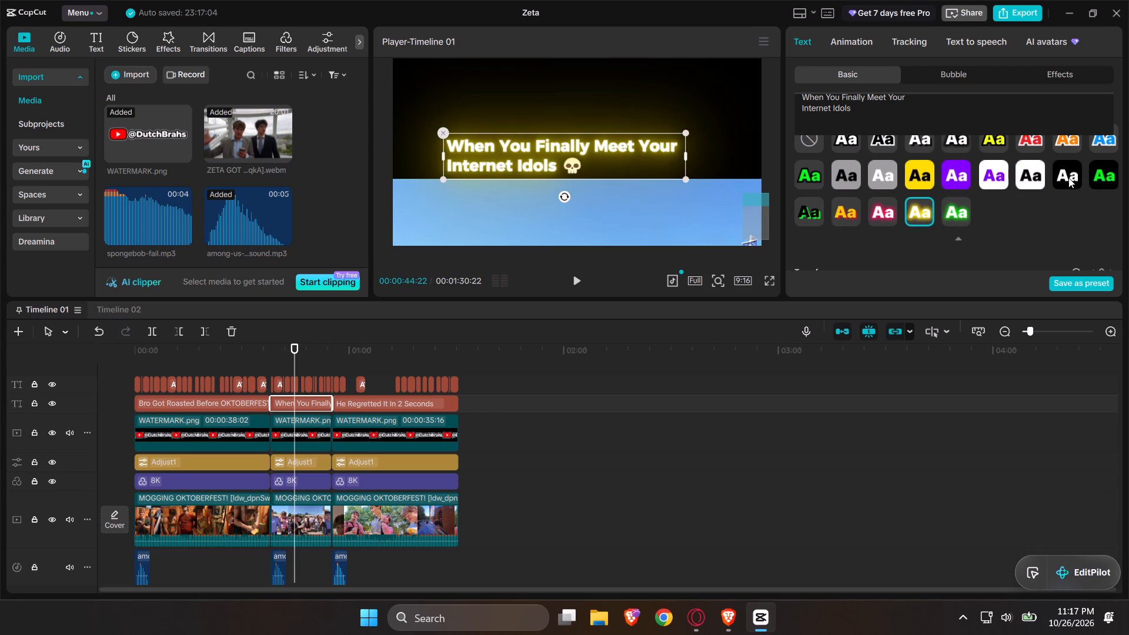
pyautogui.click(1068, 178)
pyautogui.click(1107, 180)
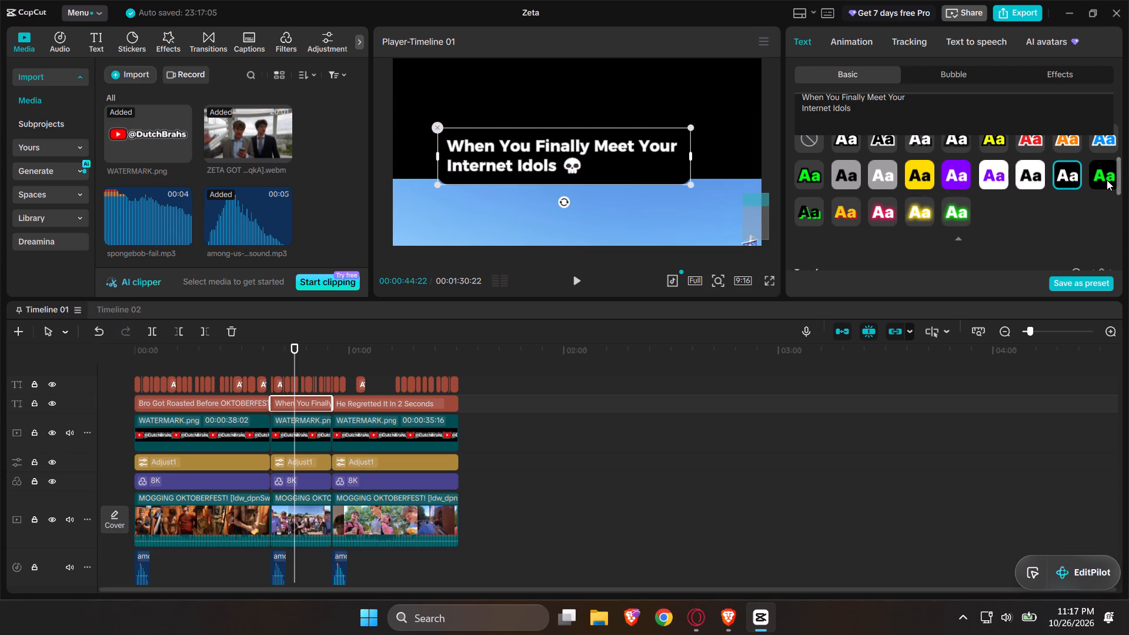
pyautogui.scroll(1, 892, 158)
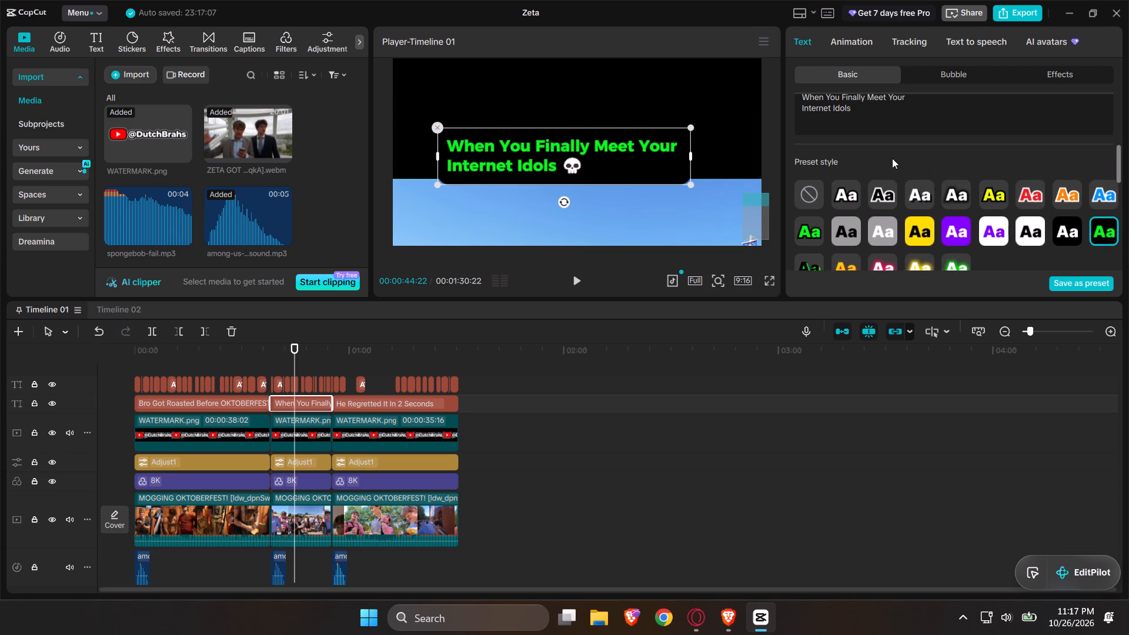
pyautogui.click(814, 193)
# Set the second title's text color to orange FF8000 from the saved colors.
pyautogui.scroll(1, 814, 193)
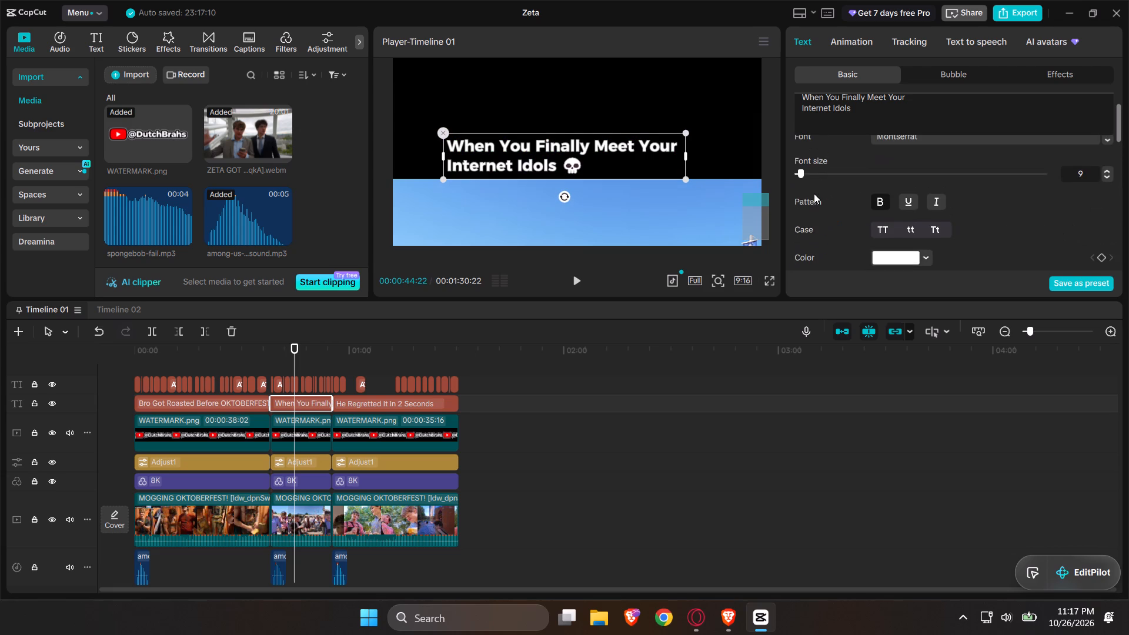
pyautogui.click(923, 252)
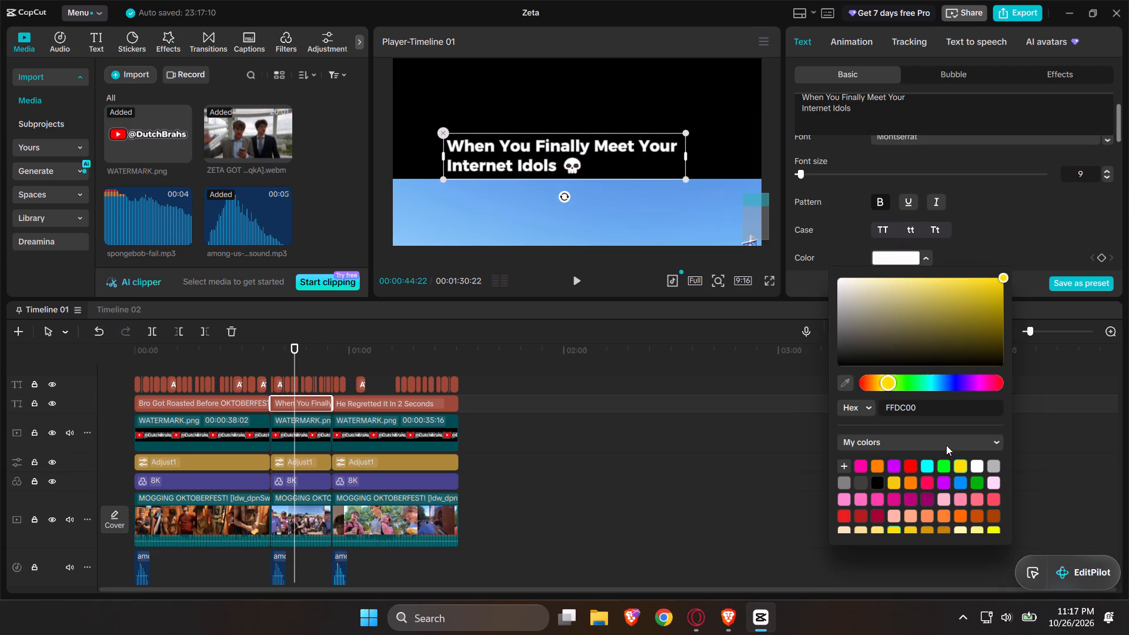
pyautogui.click(876, 466)
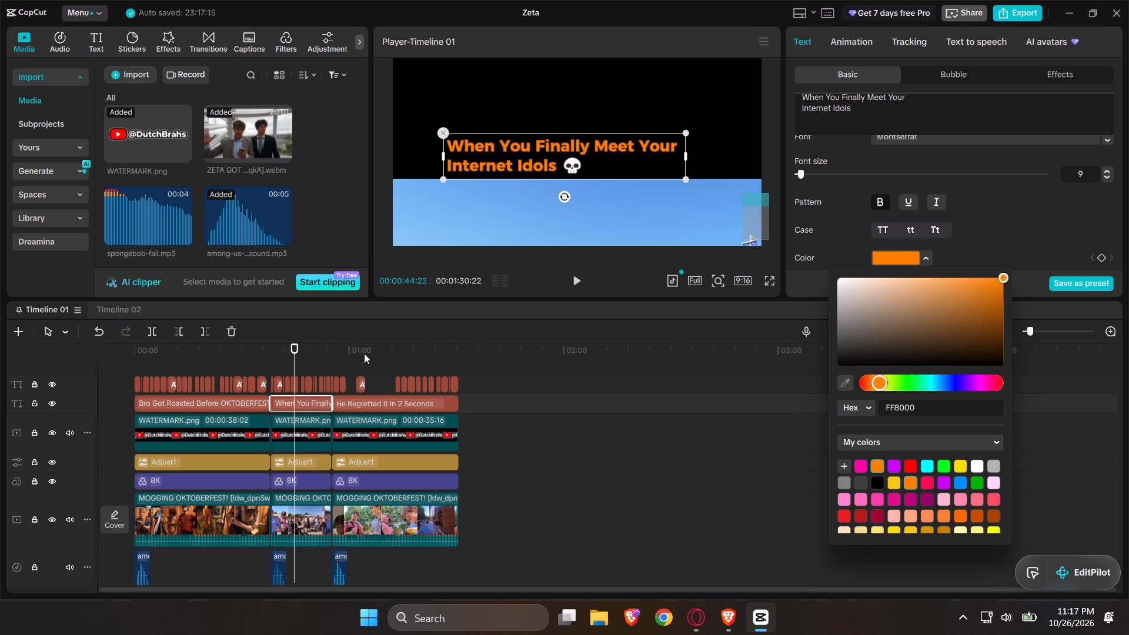
# Select all timeline layers of the first clip, including its captions, title, watermark, adjustment, effect, video and sound.
pyautogui.click(370, 367)
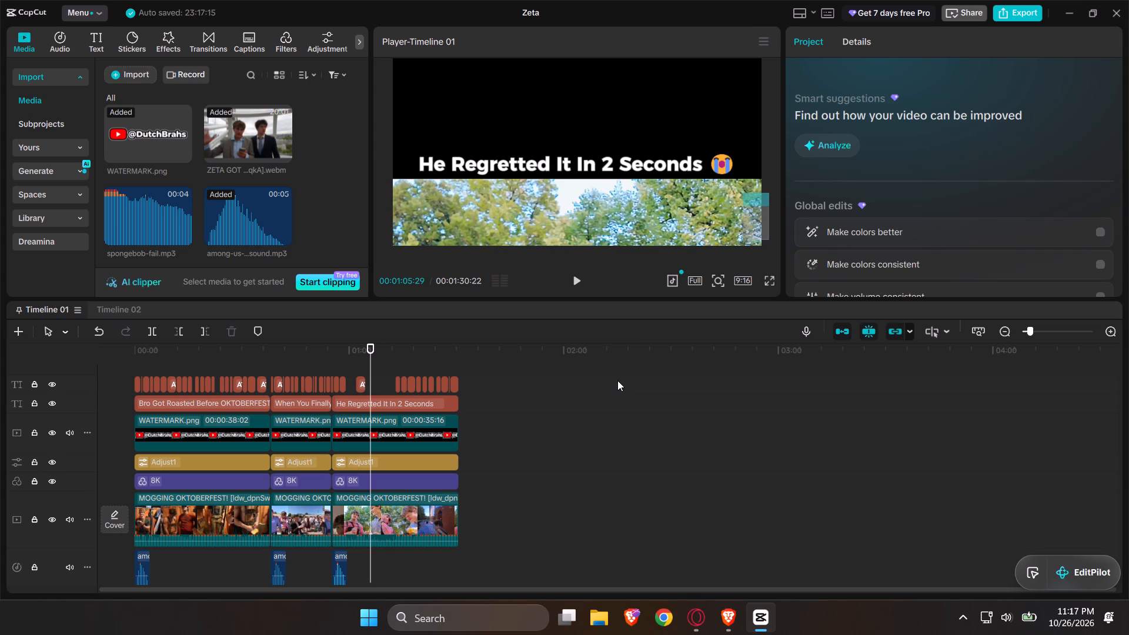
pyautogui.scroll(-1, 617, 380)
pyautogui.keyDown('ctrl'); pyautogui.scroll(4, 260, 506); pyautogui.keyUp('ctrl')
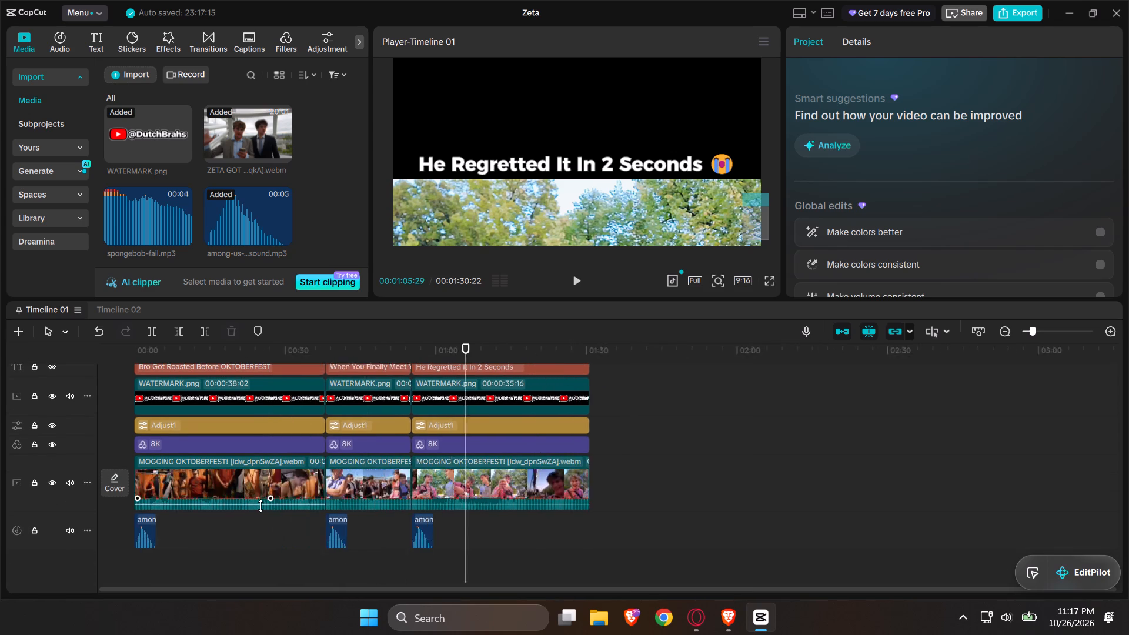
pyautogui.keyDown('ctrl'); pyautogui.scroll(4, 260, 506); pyautogui.keyUp('ctrl')
pyautogui.scroll(2, 260, 506)
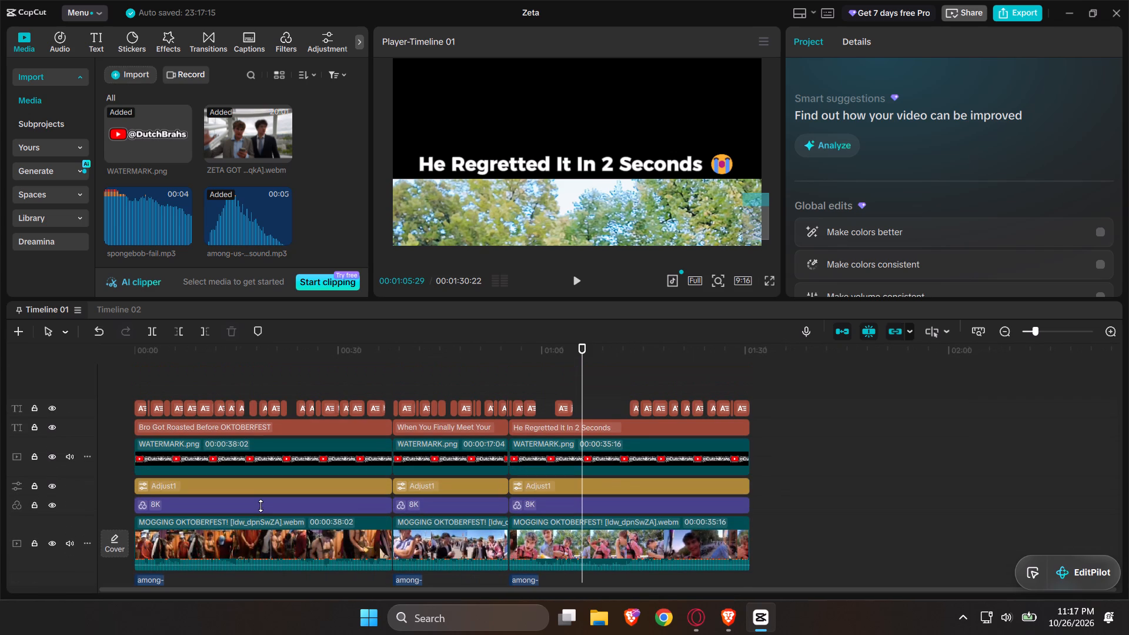
pyautogui.scroll(-1, 260, 506)
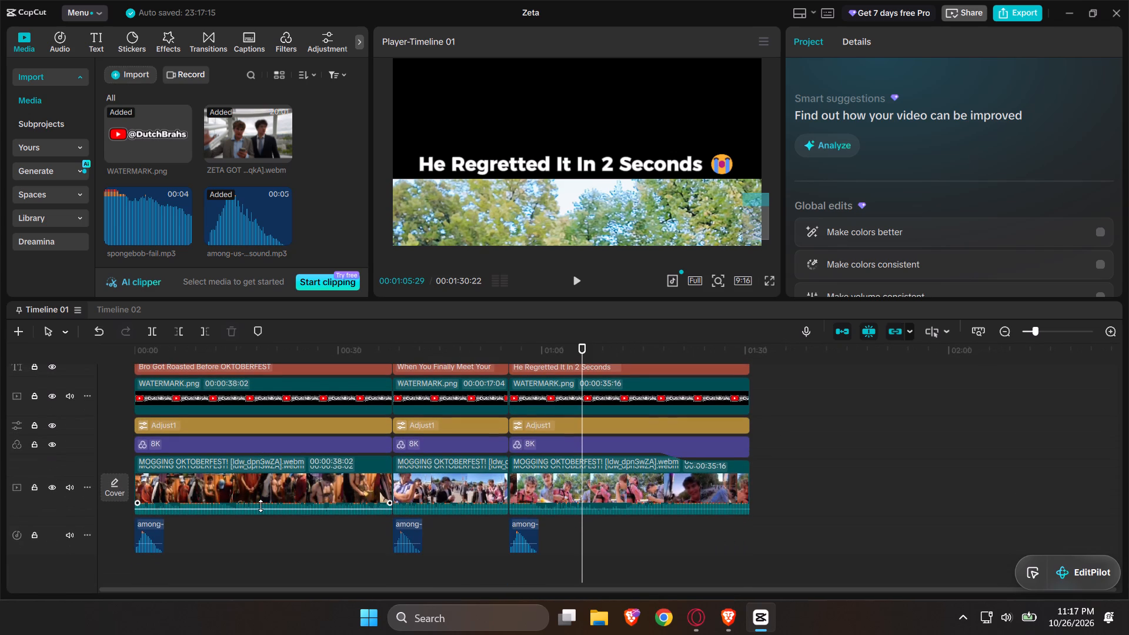
pyautogui.scroll(1, 263, 529)
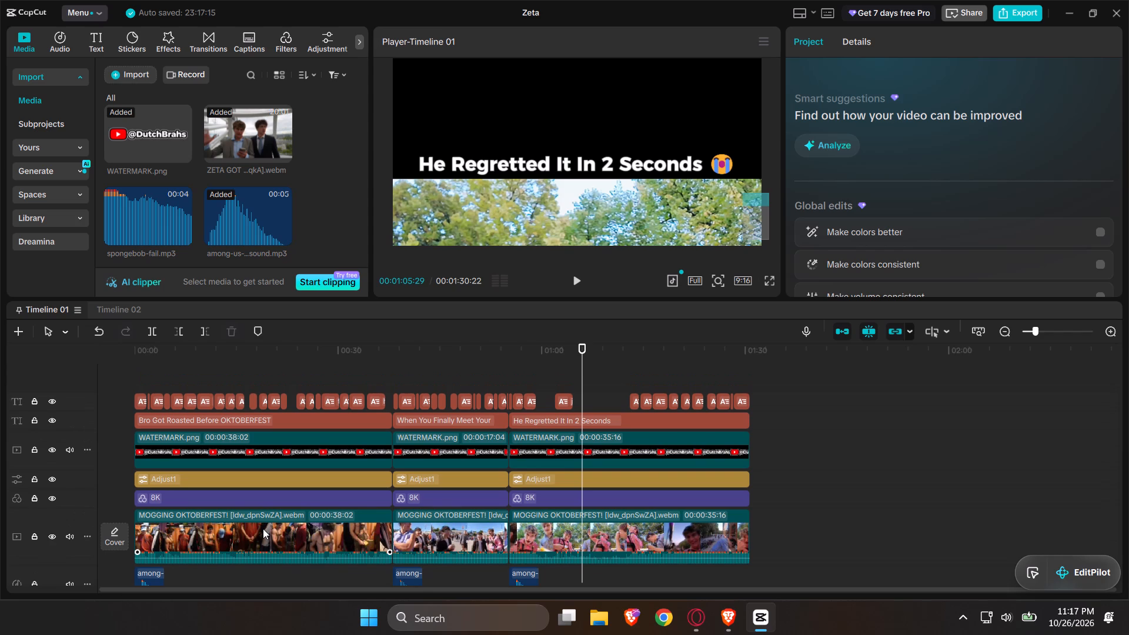
pyautogui.press('[')
pyautogui.click(373, 444)
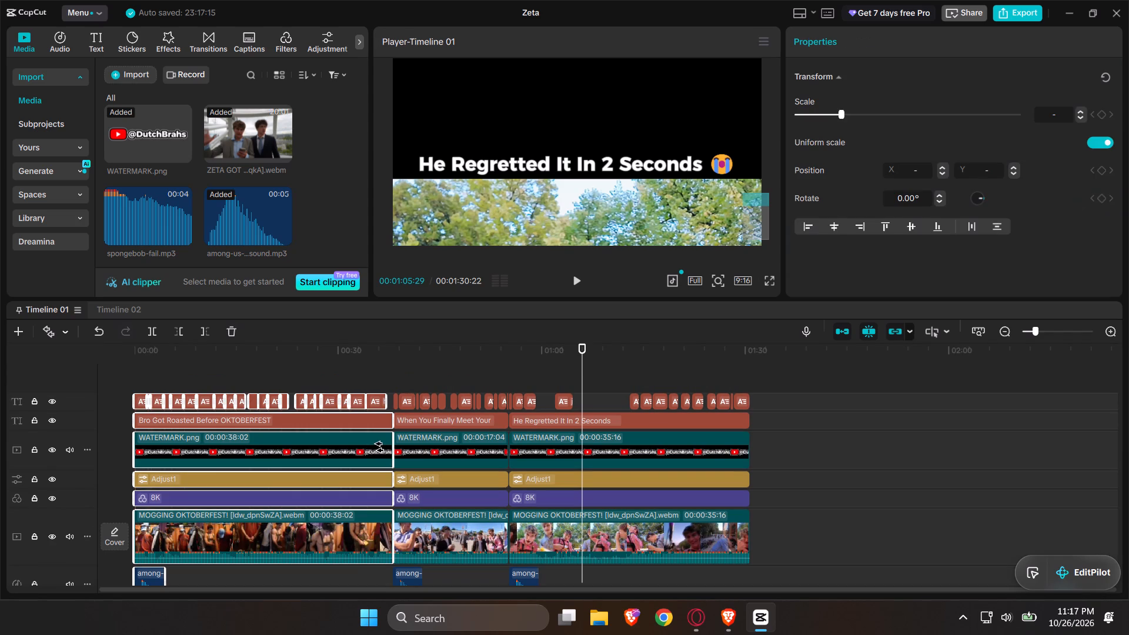
# Play part of the "He Regretted It In 2 Seconds" clip in the full-screen preview, pause it and return to the editor.
pyautogui.click(767, 285)
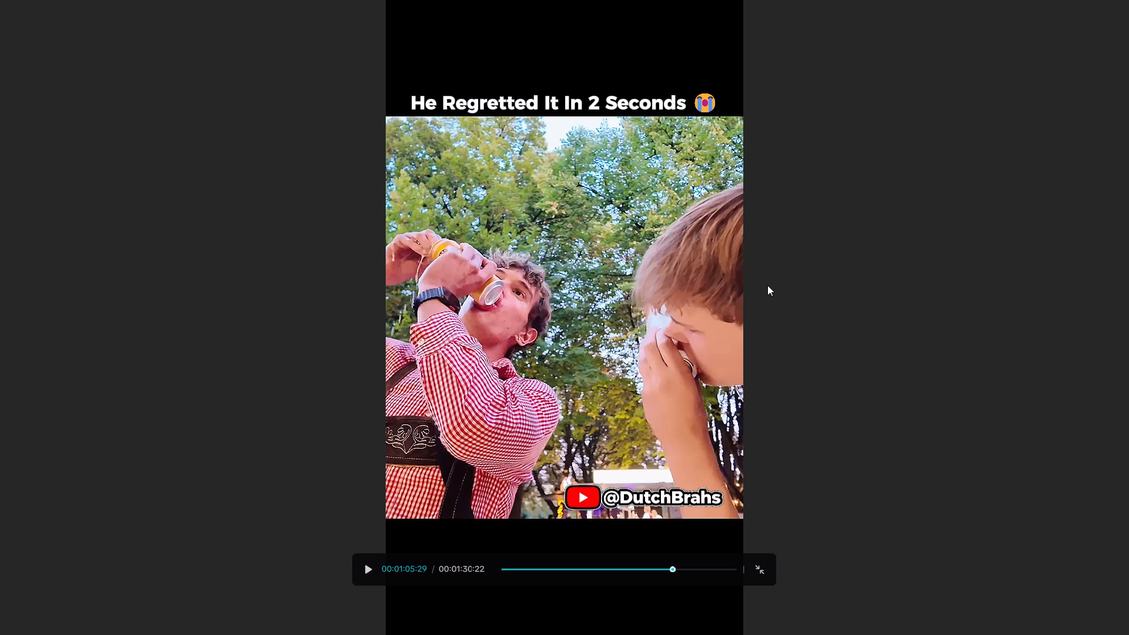
pyautogui.press('space')
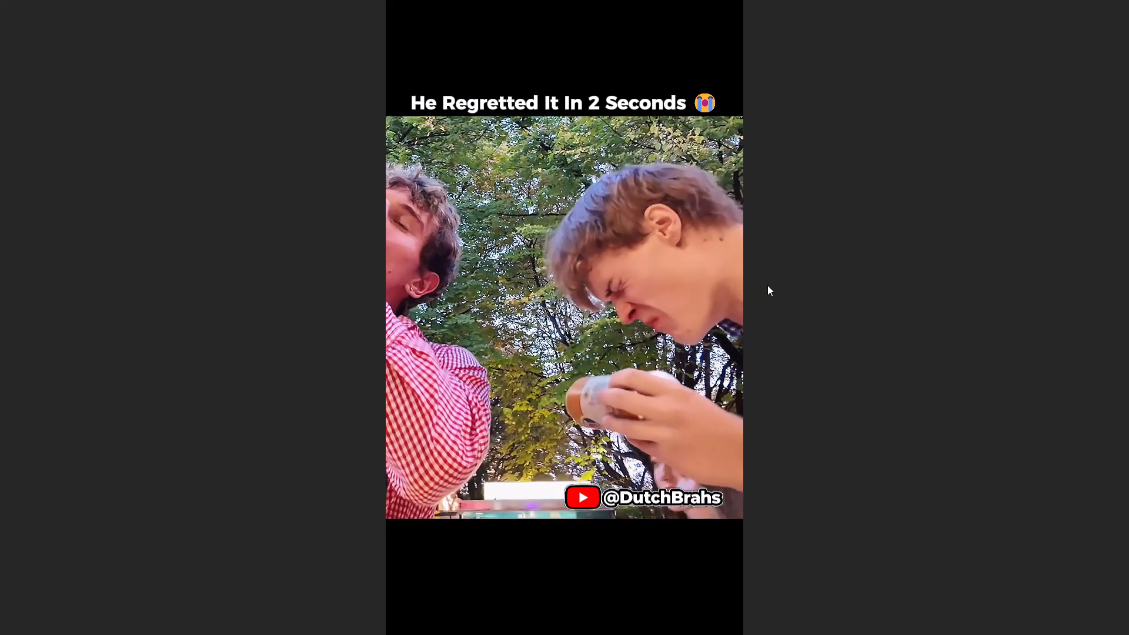
pyautogui.click(807, 496)
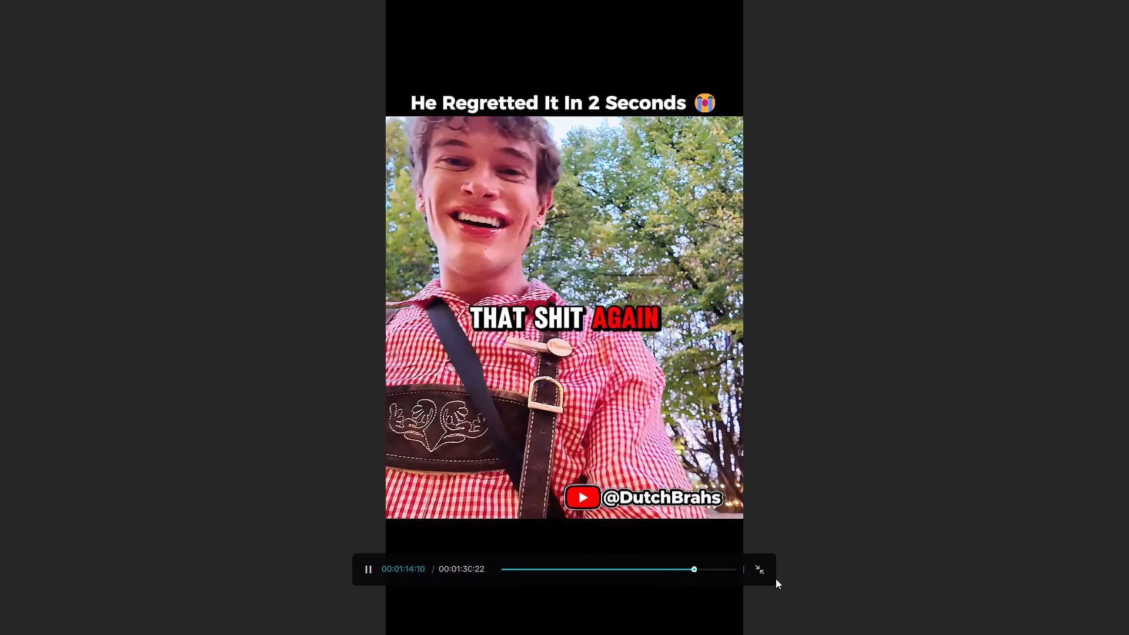
pyautogui.press('space')
pyautogui.click(760, 569)
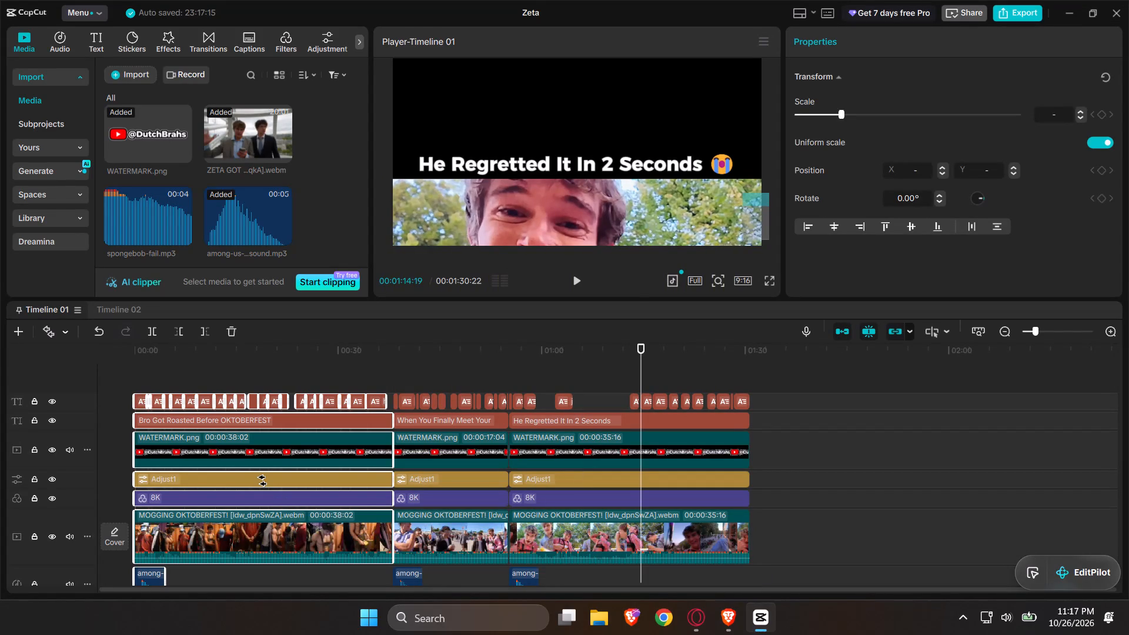
# Create a compound clip from the selected layers of the first clip.
pyautogui.press('a')
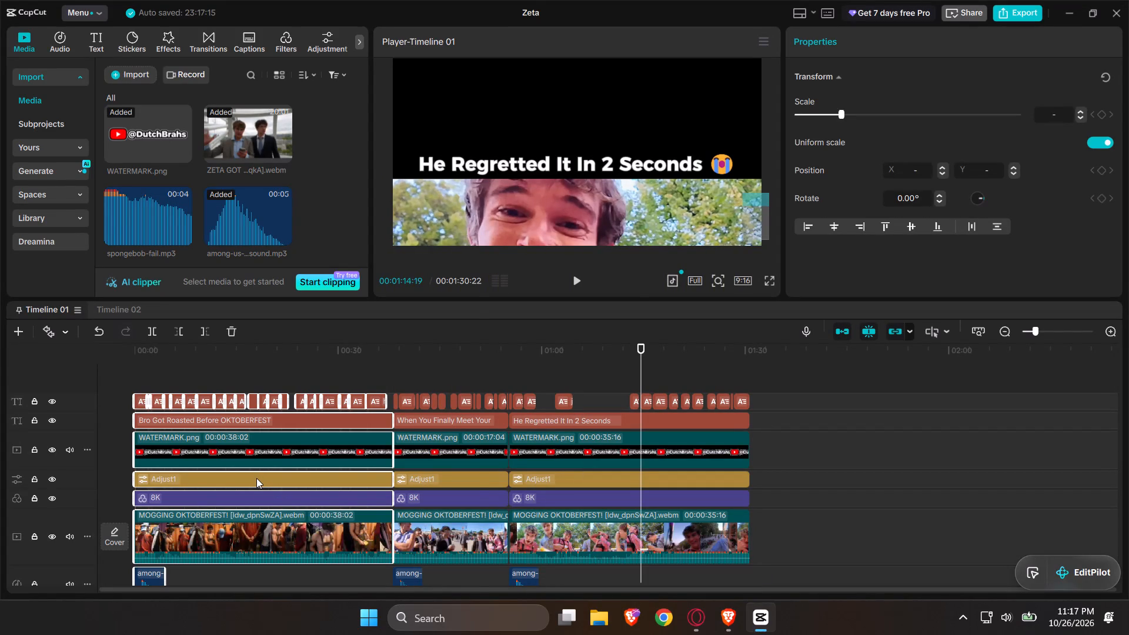
pyautogui.rightClick(256, 478)
pyautogui.click(312, 413)
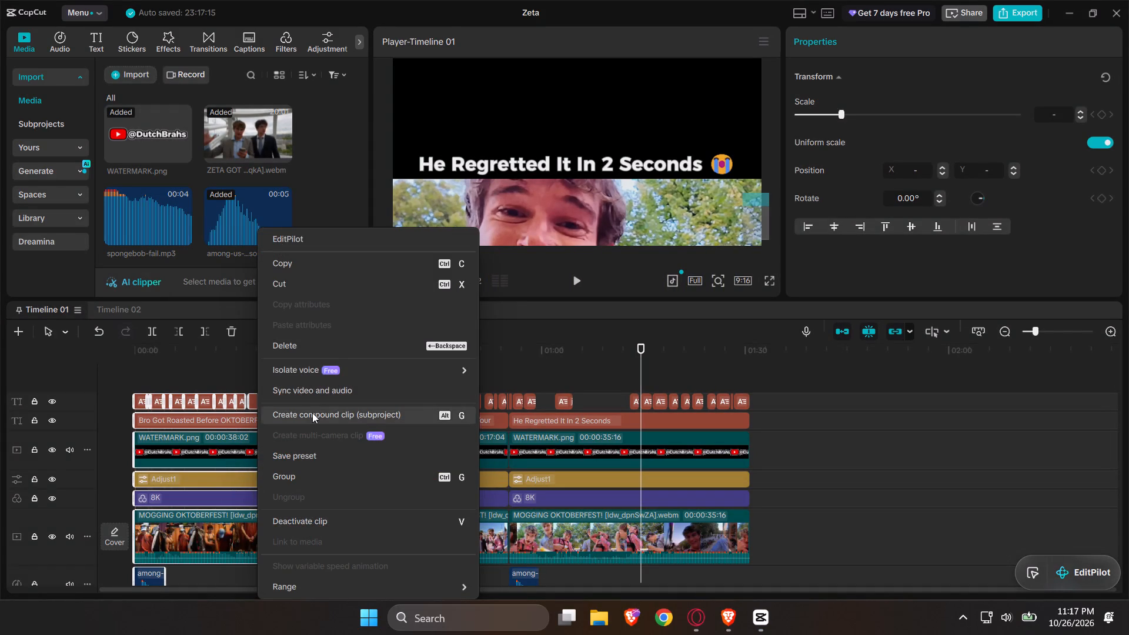
# Combine all layers of the "He Regretted It In 2 Seconds" clip, including its early captions and sound, into a compound clip.
pyautogui.scroll(-1, 478, 463)
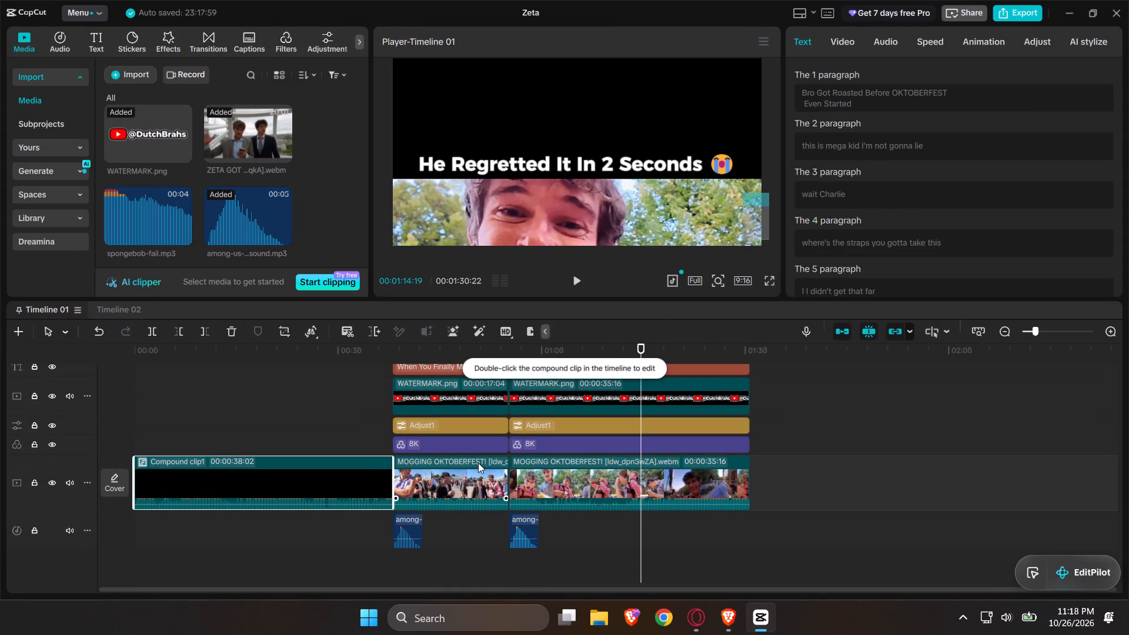
pyautogui.scroll(-2, 478, 463)
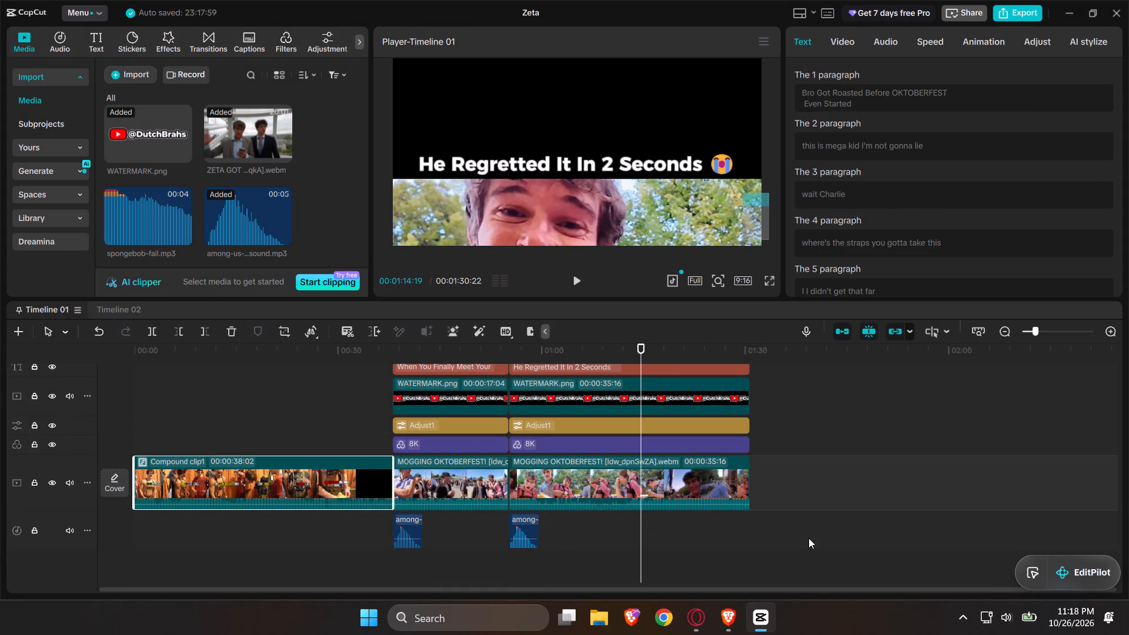
pyautogui.moveTo(810, 539); pyautogui.dragTo(533, 337)
pyautogui.scroll(1, 550, 460)
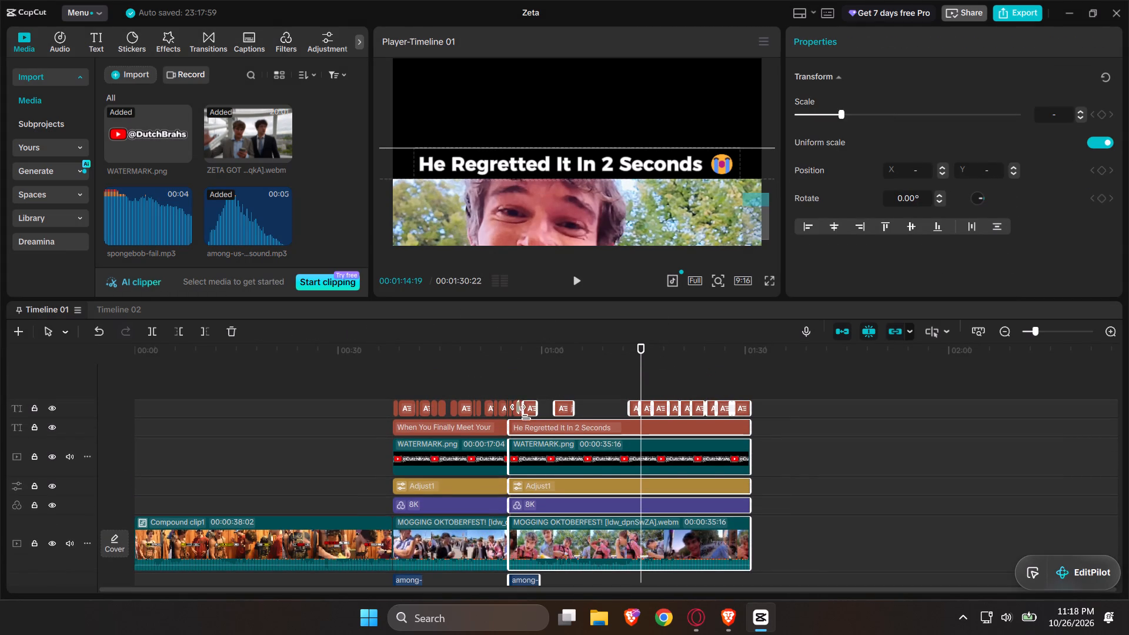
pyautogui.keyDown('ctrl'); pyautogui.scroll(18, 522, 390); pyautogui.keyUp('ctrl')
pyautogui.hscroll(2, 522, 390)
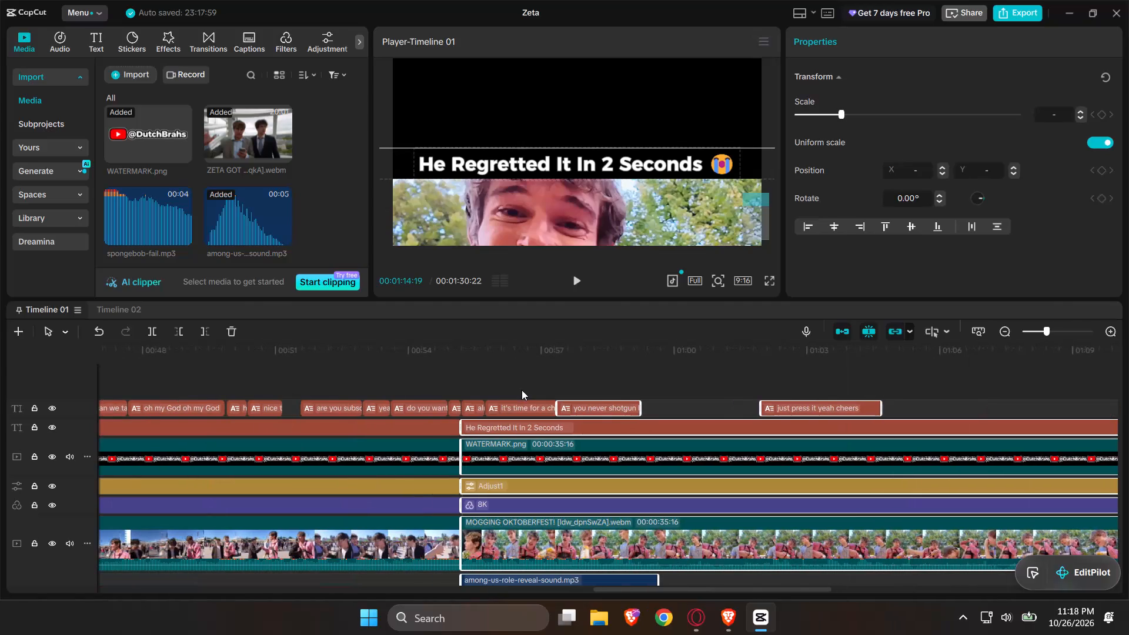
pyautogui.keyDown('ctrl'); pyautogui.moveTo(476, 380); pyautogui.dragTo(487, 412); pyautogui.keyUp('ctrl')
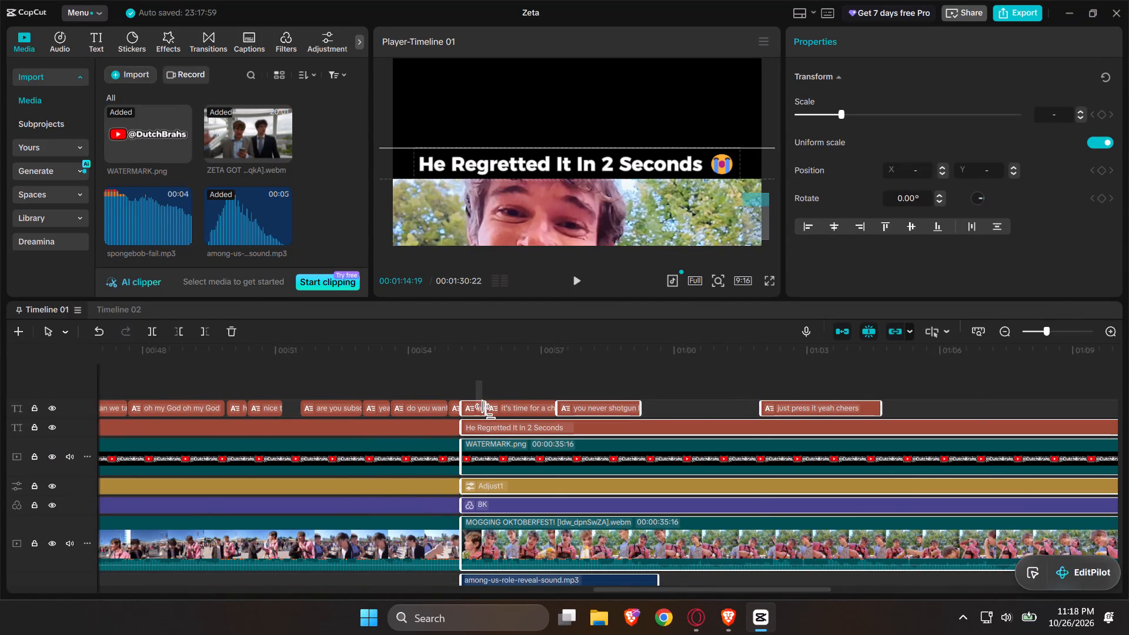
pyautogui.keyDown('ctrl'); pyautogui.moveTo(487, 412); pyautogui.dragTo(512, 411); pyautogui.keyUp('ctrl')
pyautogui.rightClick(552, 458)
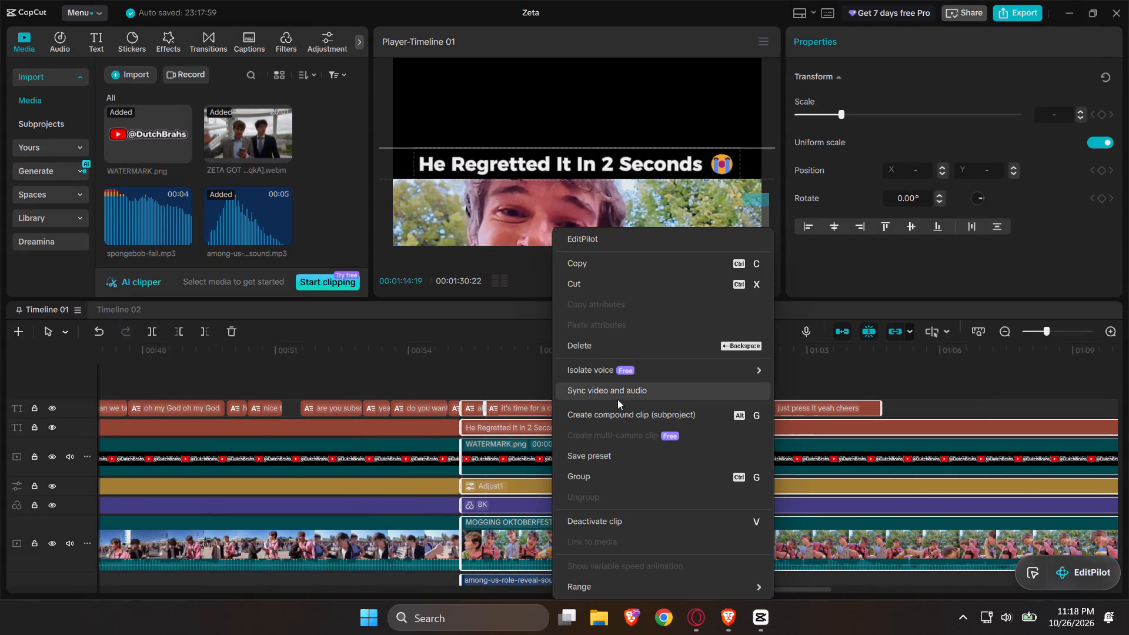
pyautogui.click(609, 412)
# Combine all layers of the middle "When You Finally Meet Your Internet Idols" clip, from captions to sound, into a compound clip.
pyautogui.keyDown('ctrl'); pyautogui.scroll(-7, 556, 424); pyautogui.keyUp('ctrl')
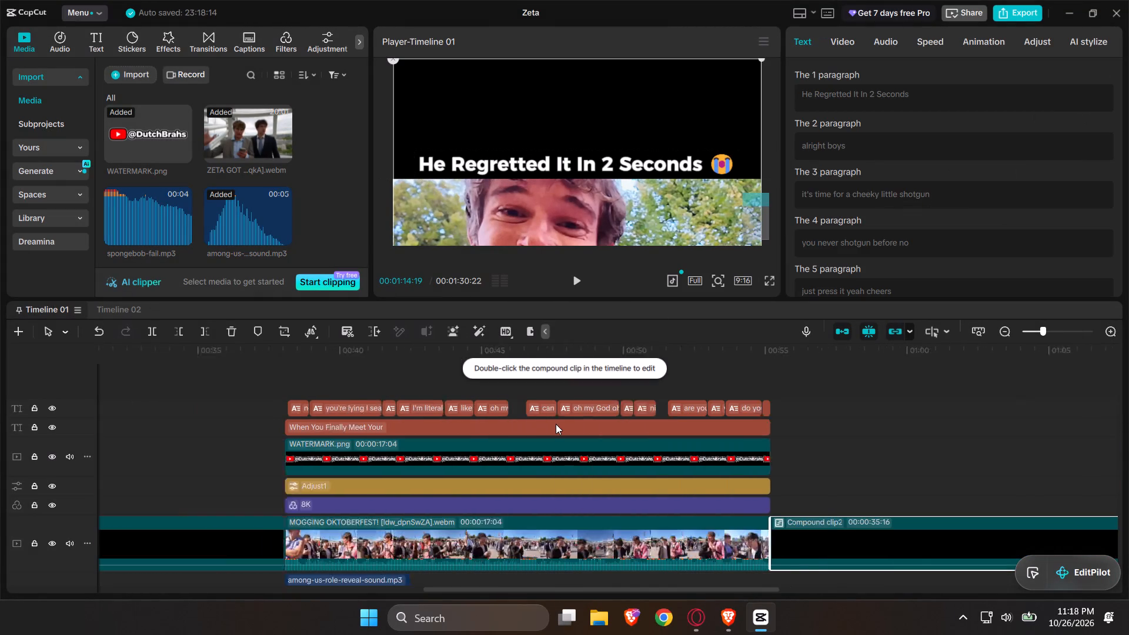
pyautogui.scroll(-1, 556, 424)
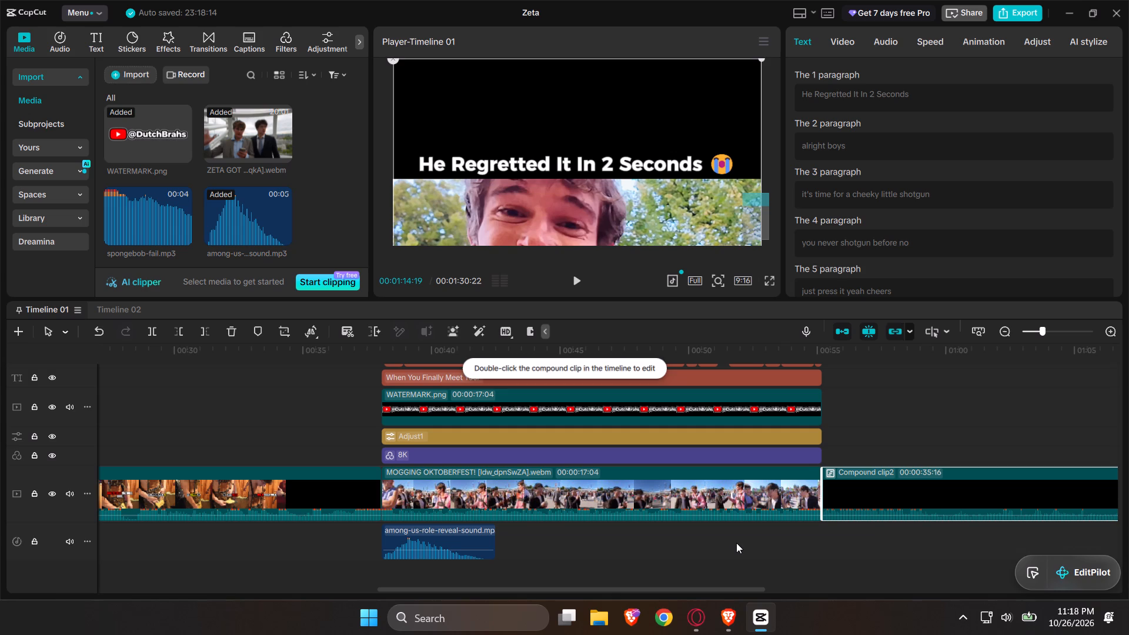
pyautogui.scroll(1, 850, 353)
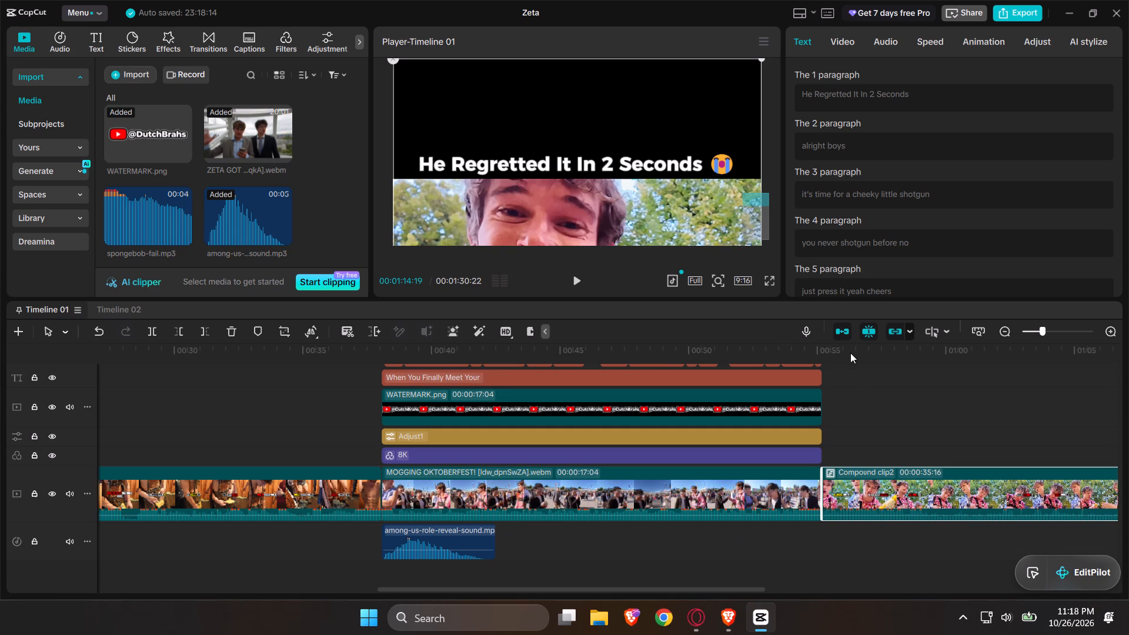
pyautogui.scroll(1, 850, 353)
pyautogui.scroll(1, 436, 574)
pyautogui.moveTo(393, 385); pyautogui.dragTo(819, 594)
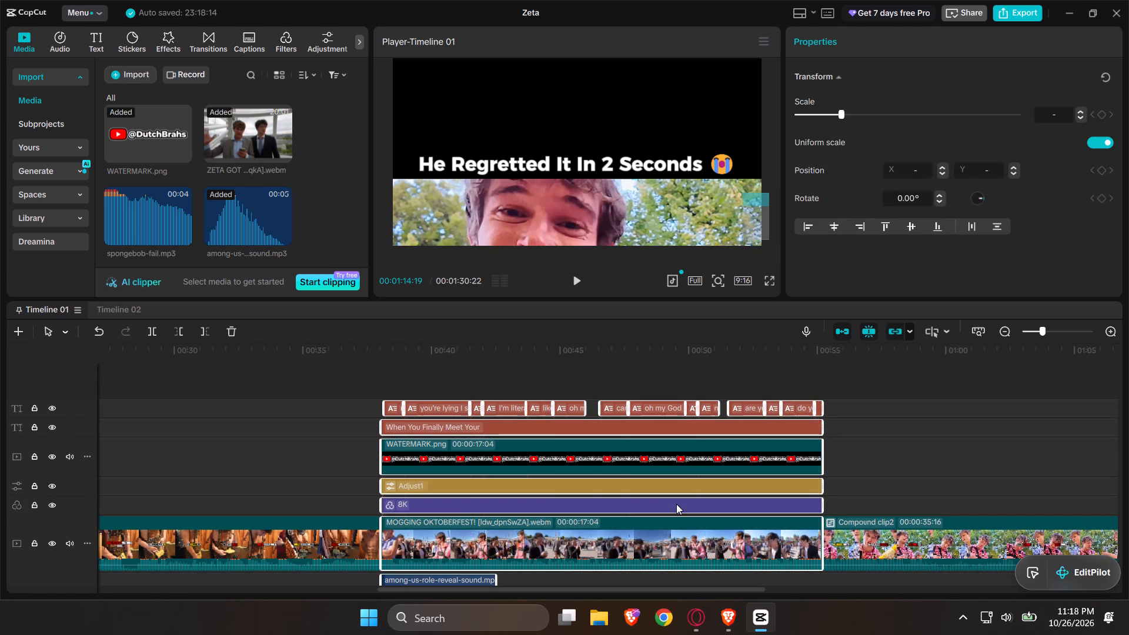
pyautogui.scroll(-1, 676, 504)
pyautogui.rightClick(611, 480)
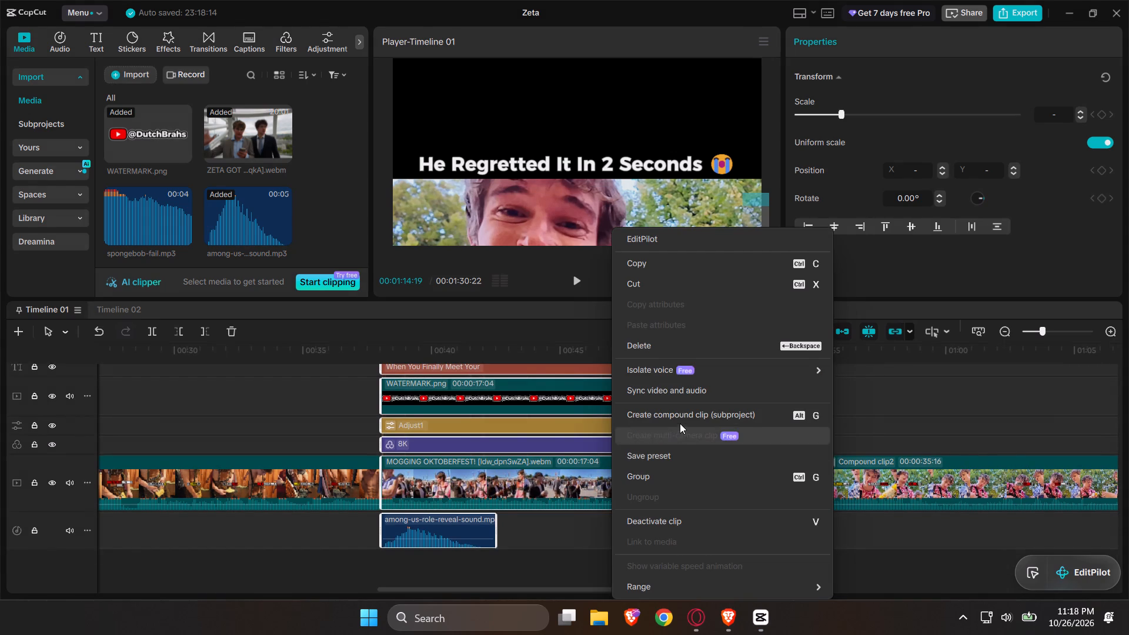
pyautogui.click(669, 415)
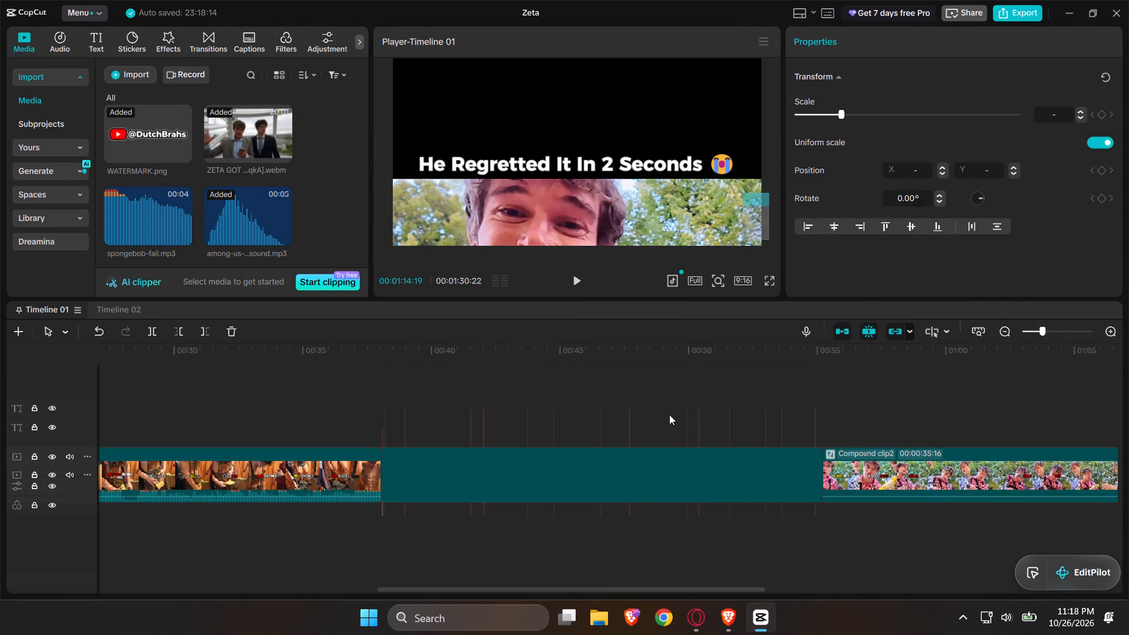
# Start pre-processing for each of the three compound clips on the timeline, in timeline order.
pyautogui.keyDown('ctrl'); pyautogui.scroll(-10, 669, 415); pyautogui.keyUp('ctrl')
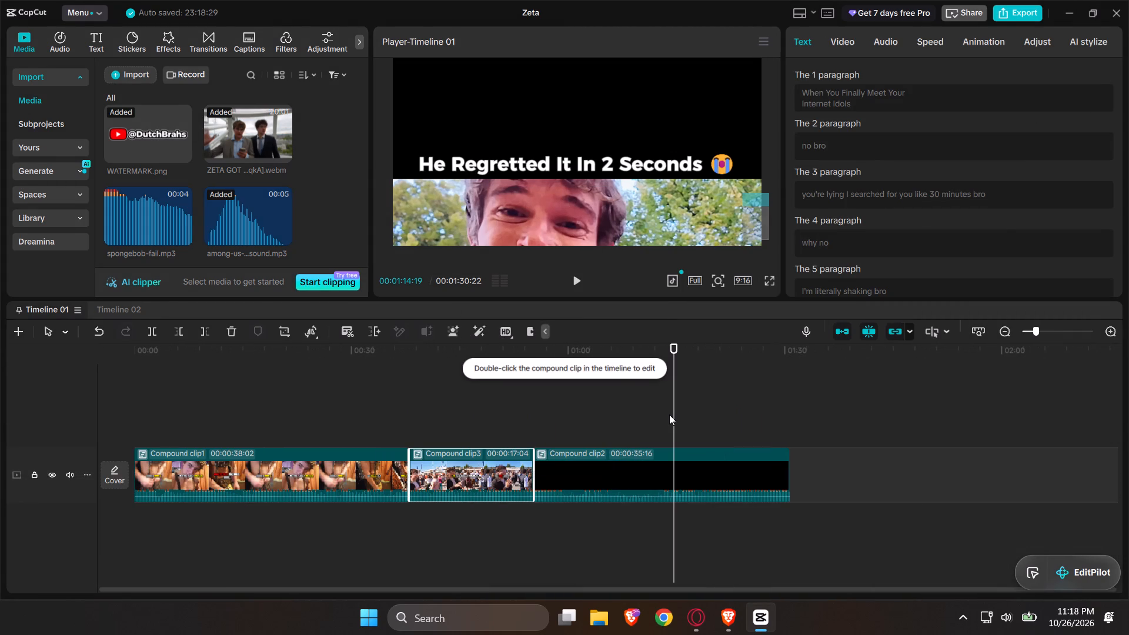
pyautogui.rightClick(315, 479)
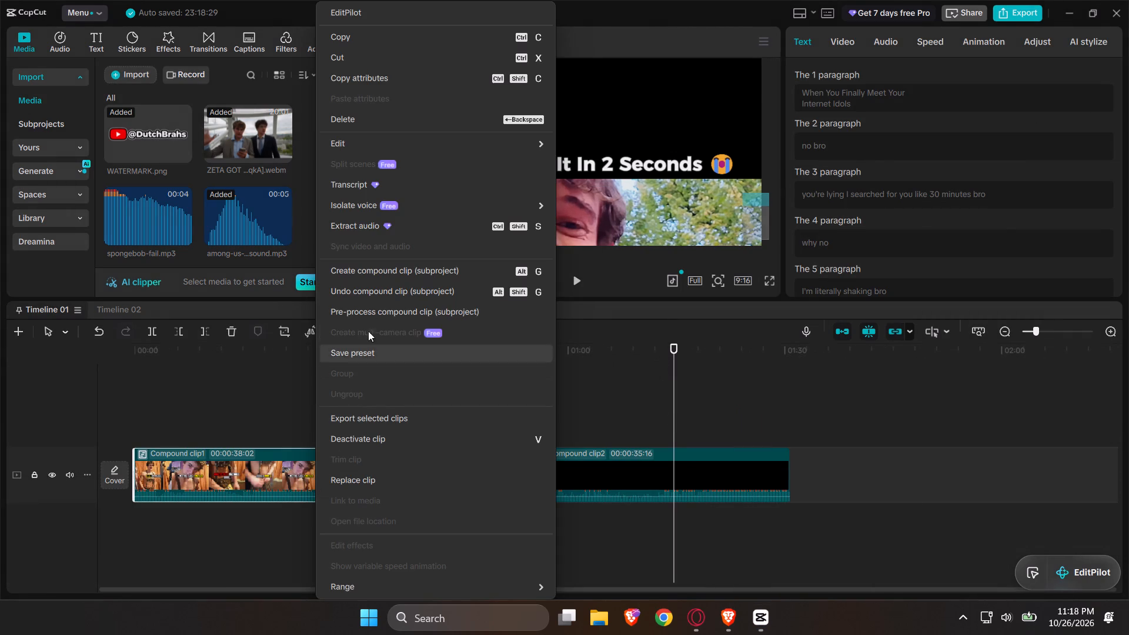
pyautogui.click(369, 310)
pyautogui.rightClick(437, 484)
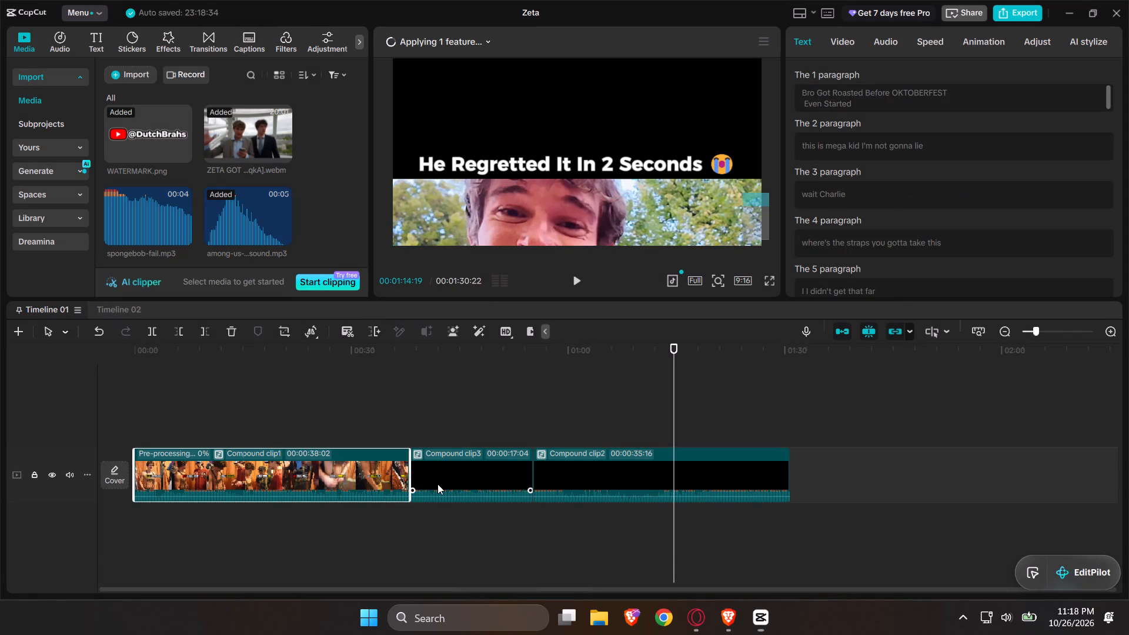
pyautogui.click(489, 310)
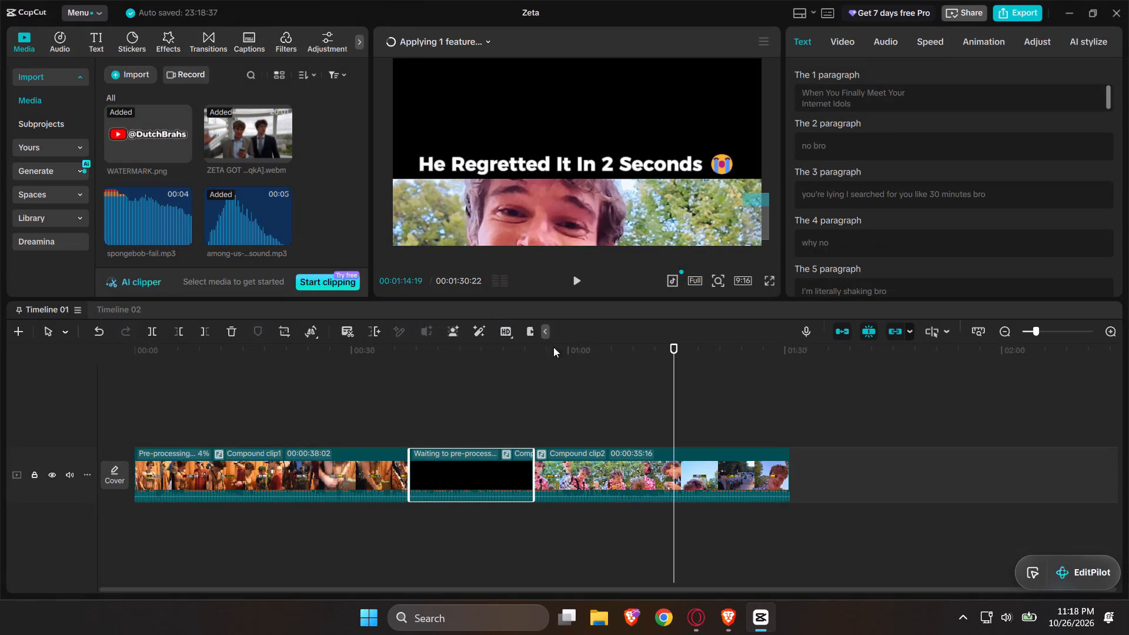
pyautogui.rightClick(660, 457)
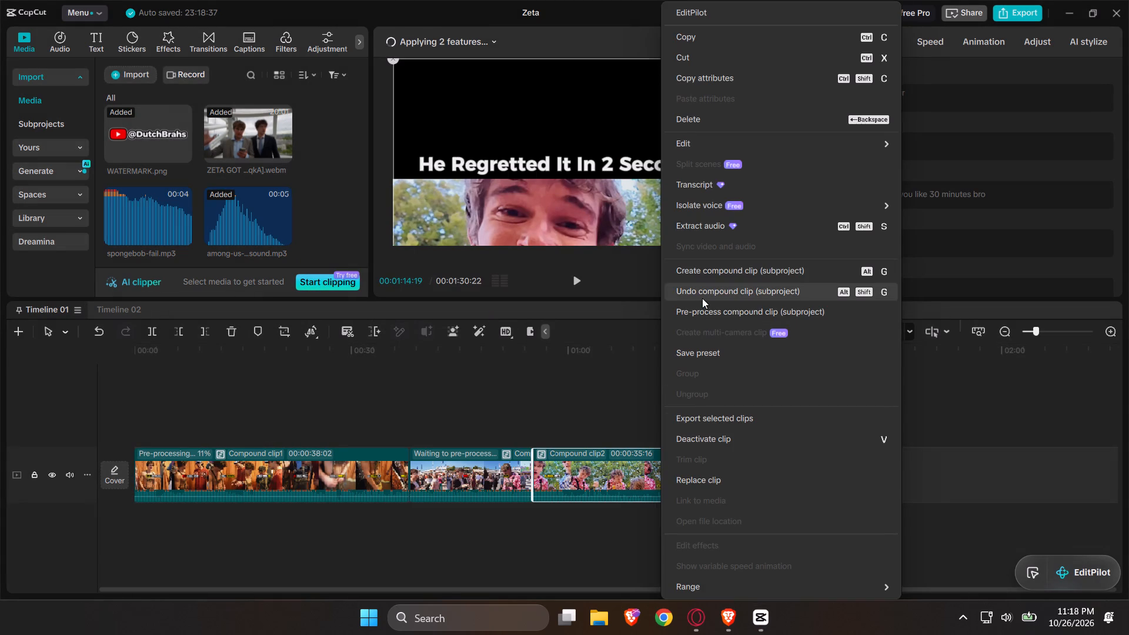
pyautogui.click(709, 313)
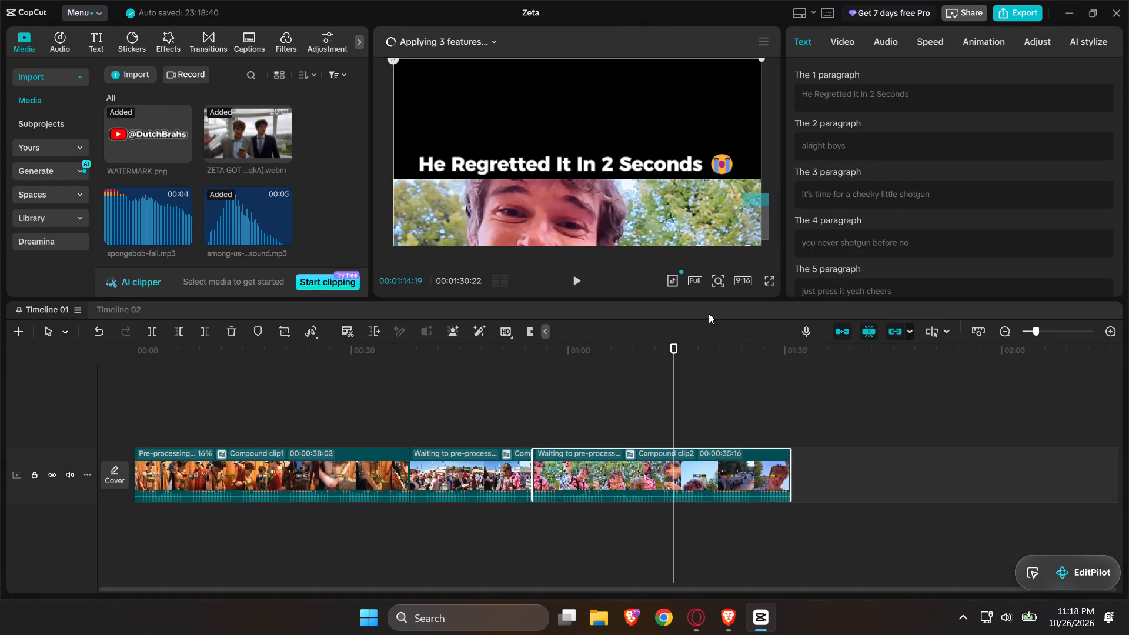
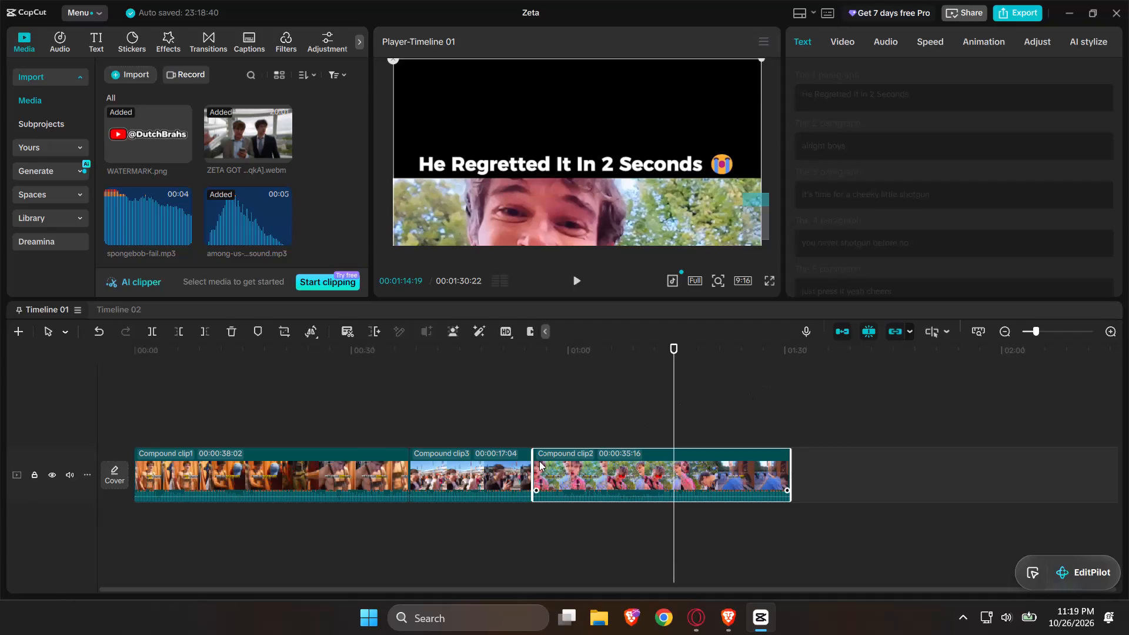
# In File Explorer, open the combination folder inside the Resources of the Zeta project in com.lveditor.draft.
pyautogui.click(589, 620)
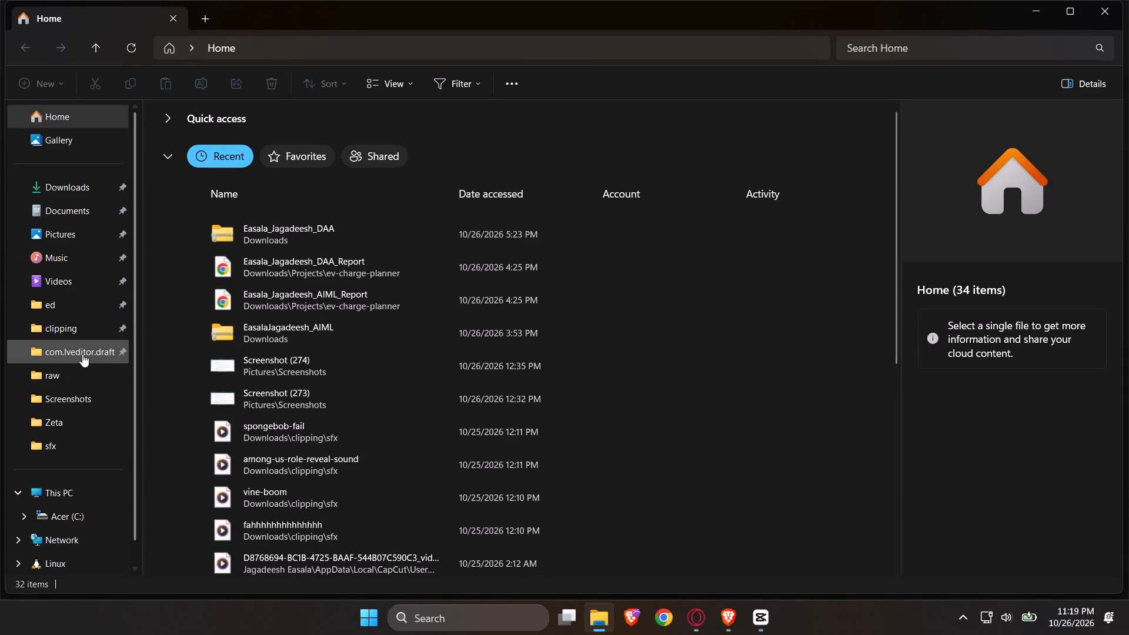
pyautogui.click(67, 354)
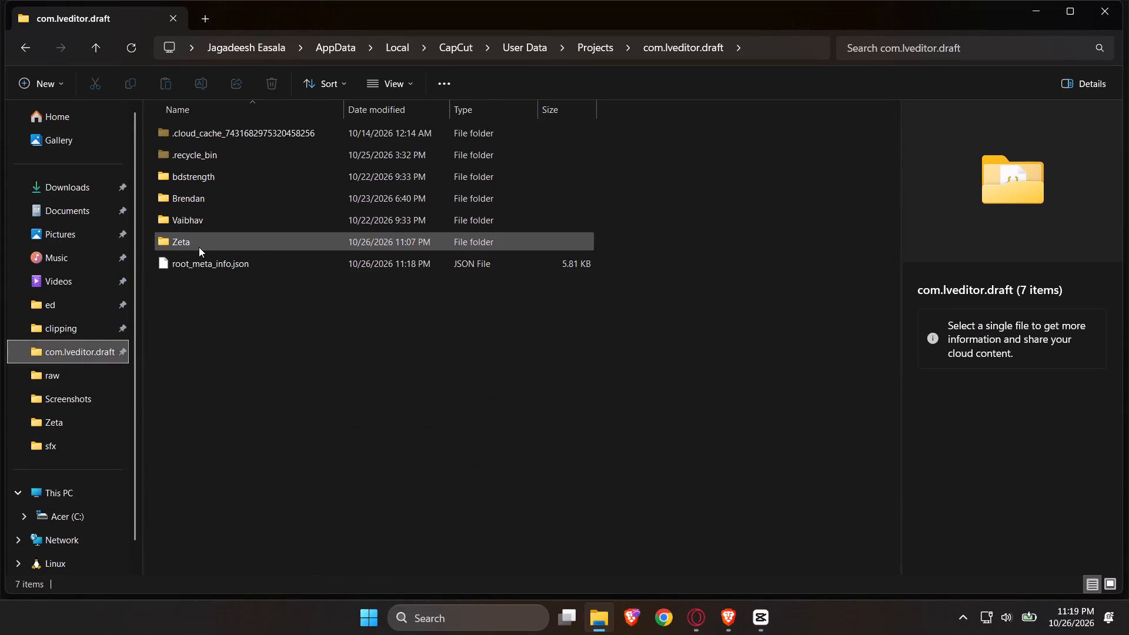
pyautogui.doubleClick(199, 247)
pyautogui.doubleClick(217, 242)
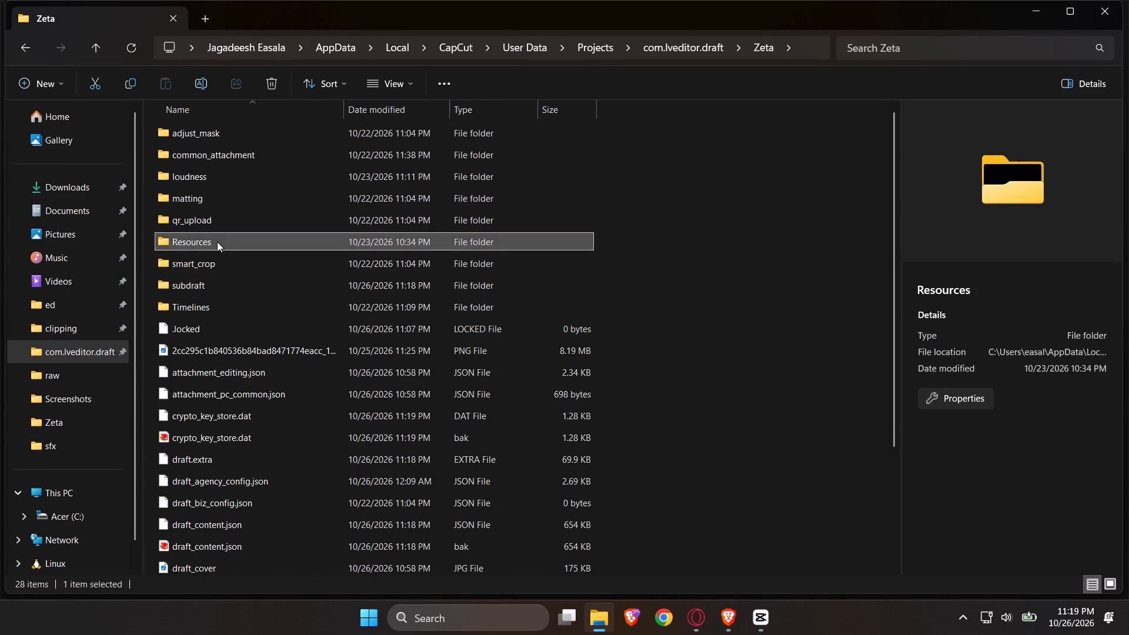
pyautogui.doubleClick(228, 162)
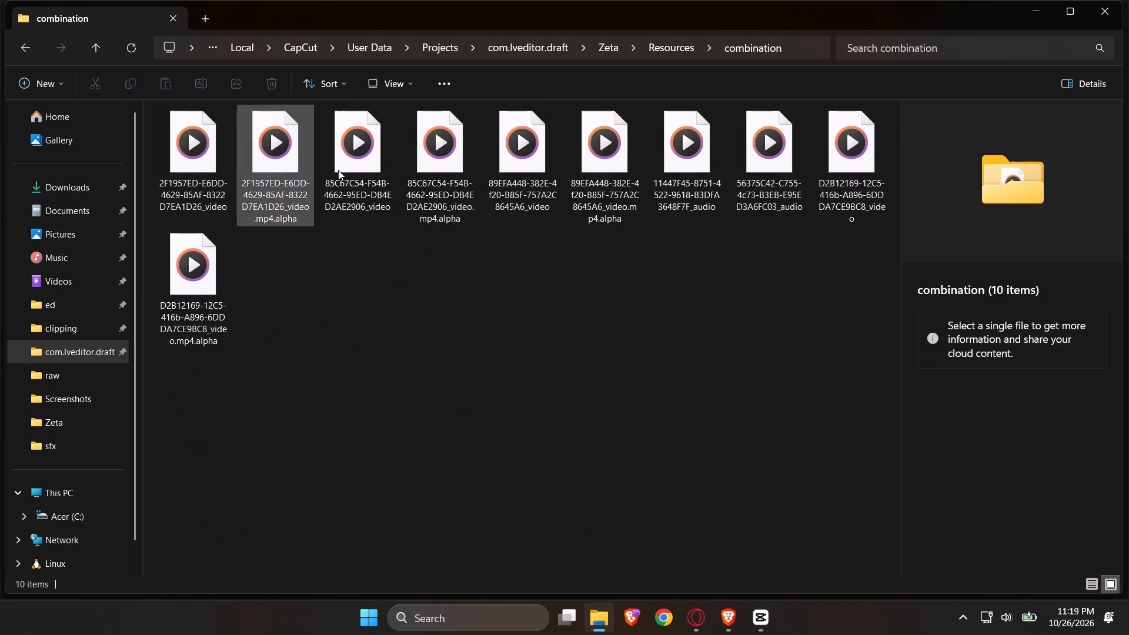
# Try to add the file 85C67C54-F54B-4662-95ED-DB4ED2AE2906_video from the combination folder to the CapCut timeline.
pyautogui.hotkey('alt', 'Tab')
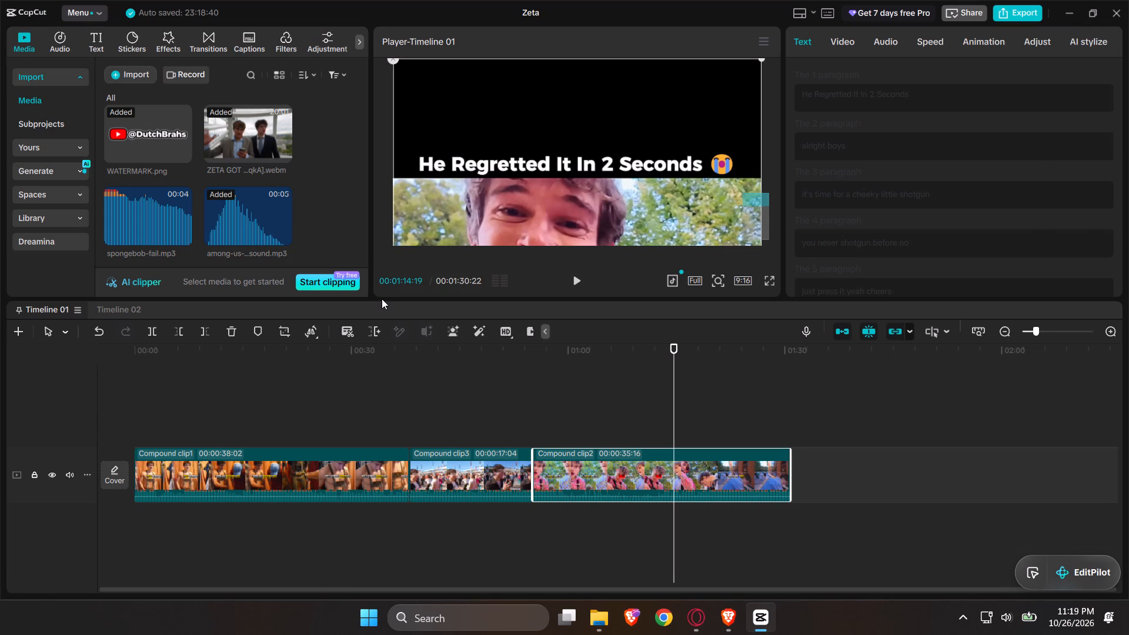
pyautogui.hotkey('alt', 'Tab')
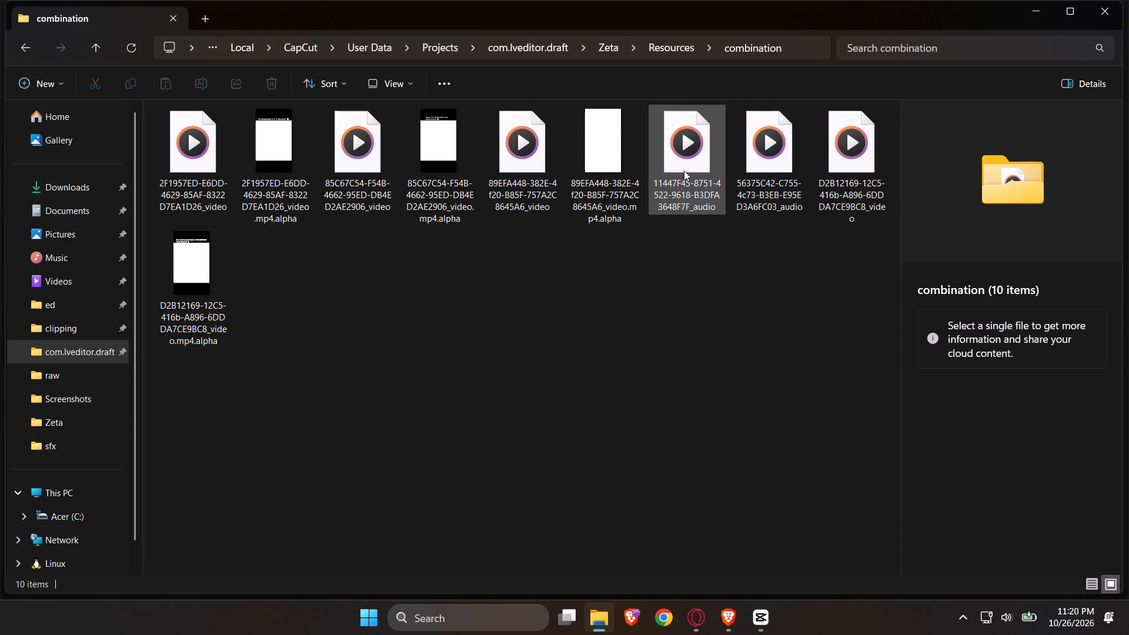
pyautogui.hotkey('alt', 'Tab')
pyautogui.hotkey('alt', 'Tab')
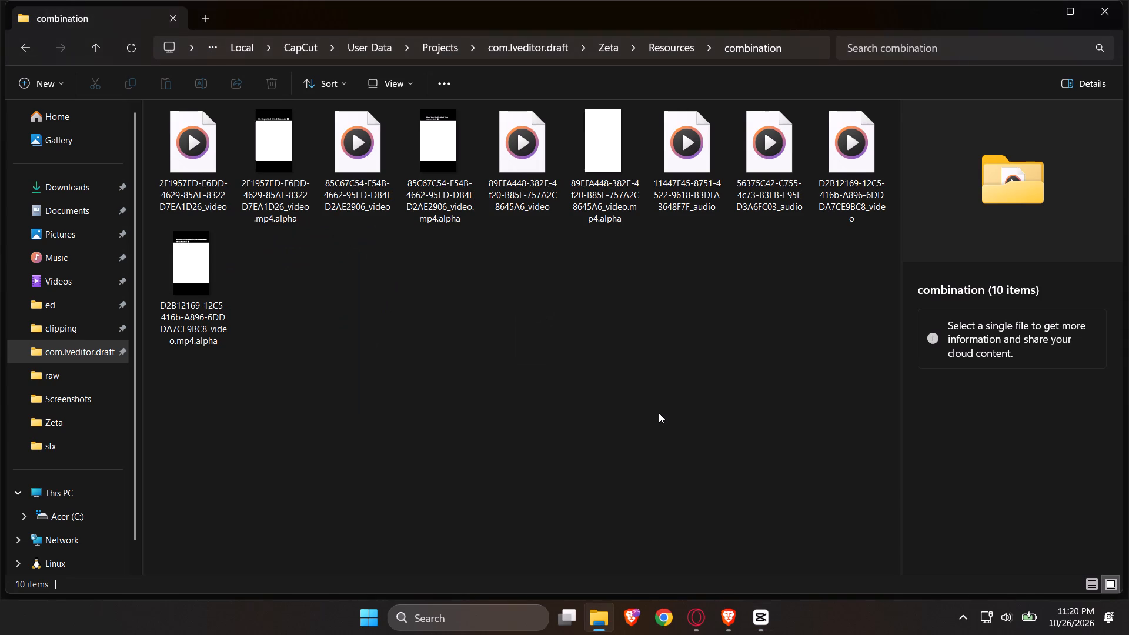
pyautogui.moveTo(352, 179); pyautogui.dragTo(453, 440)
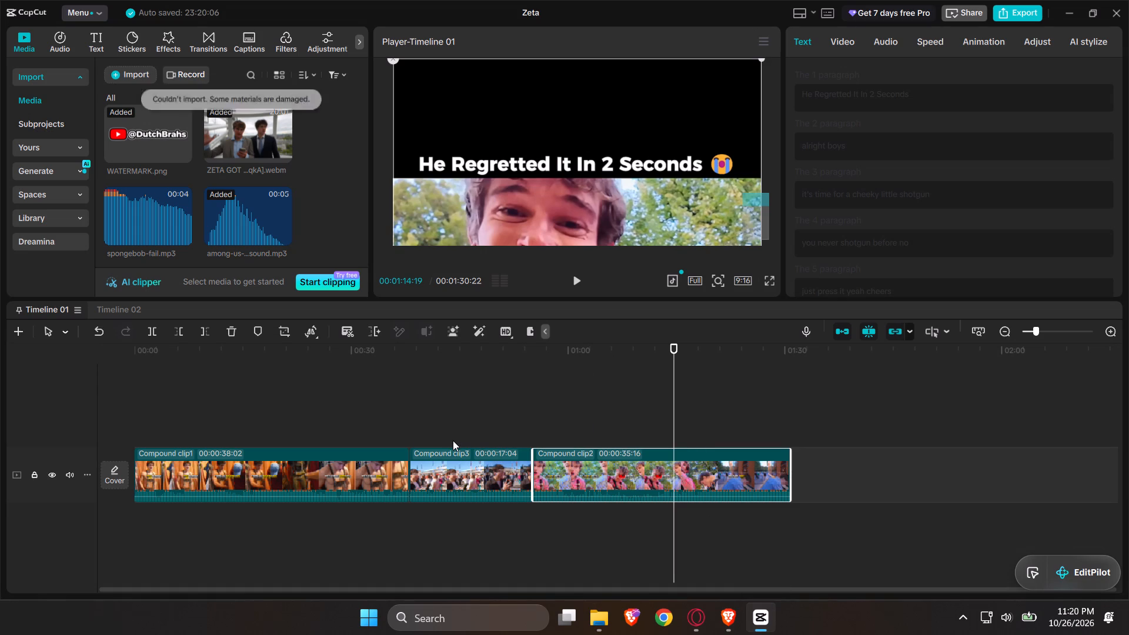
# Close the Zeta project and reopen it from the CapCut home screen, skipping the linking of missing media.
pyautogui.click(1116, 12)
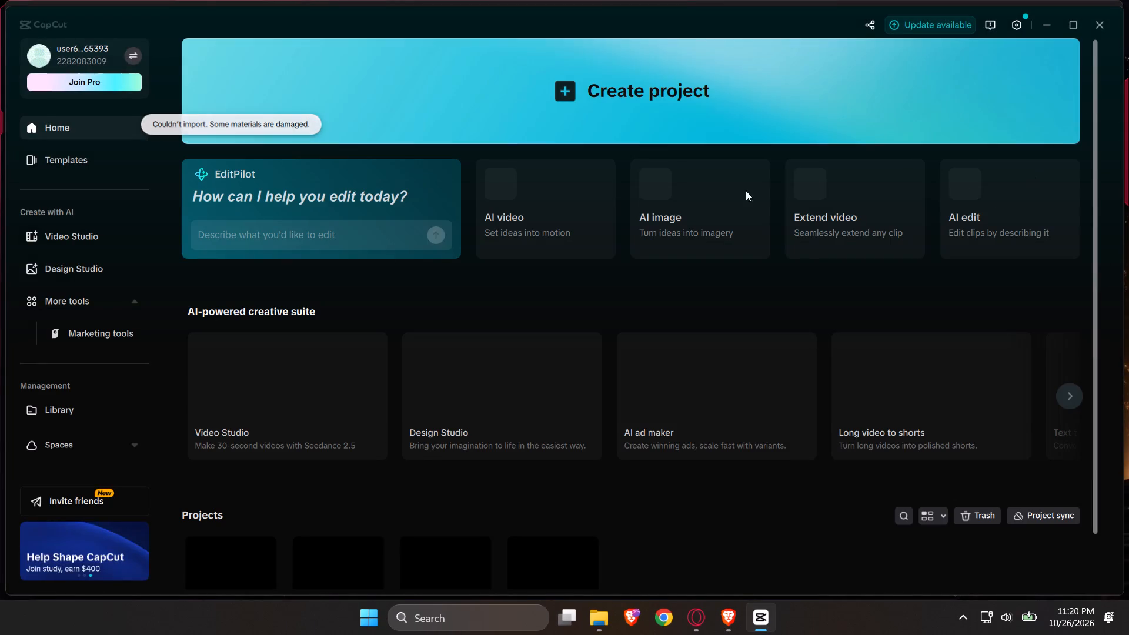
pyautogui.scroll(-6, 357, 459)
pyautogui.click(204, 527)
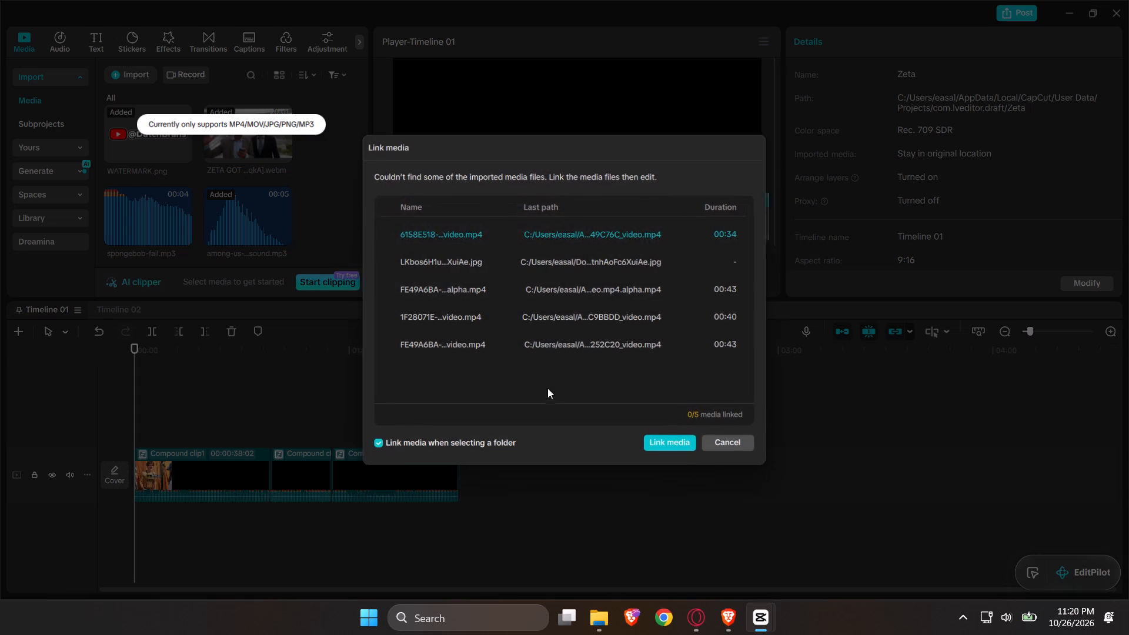
pyautogui.click(729, 441)
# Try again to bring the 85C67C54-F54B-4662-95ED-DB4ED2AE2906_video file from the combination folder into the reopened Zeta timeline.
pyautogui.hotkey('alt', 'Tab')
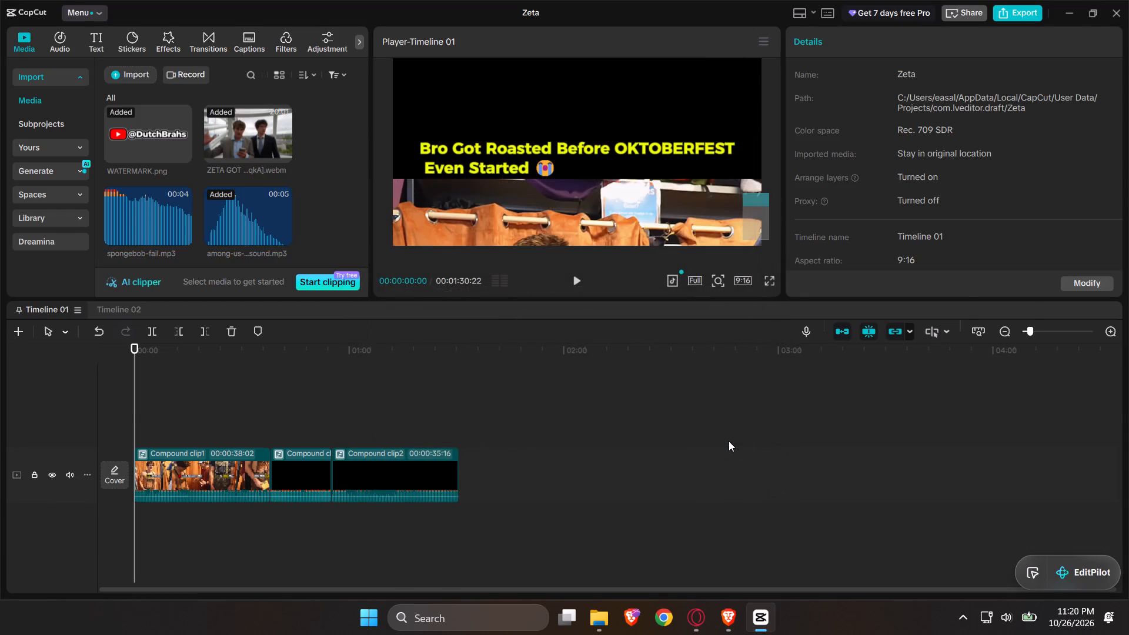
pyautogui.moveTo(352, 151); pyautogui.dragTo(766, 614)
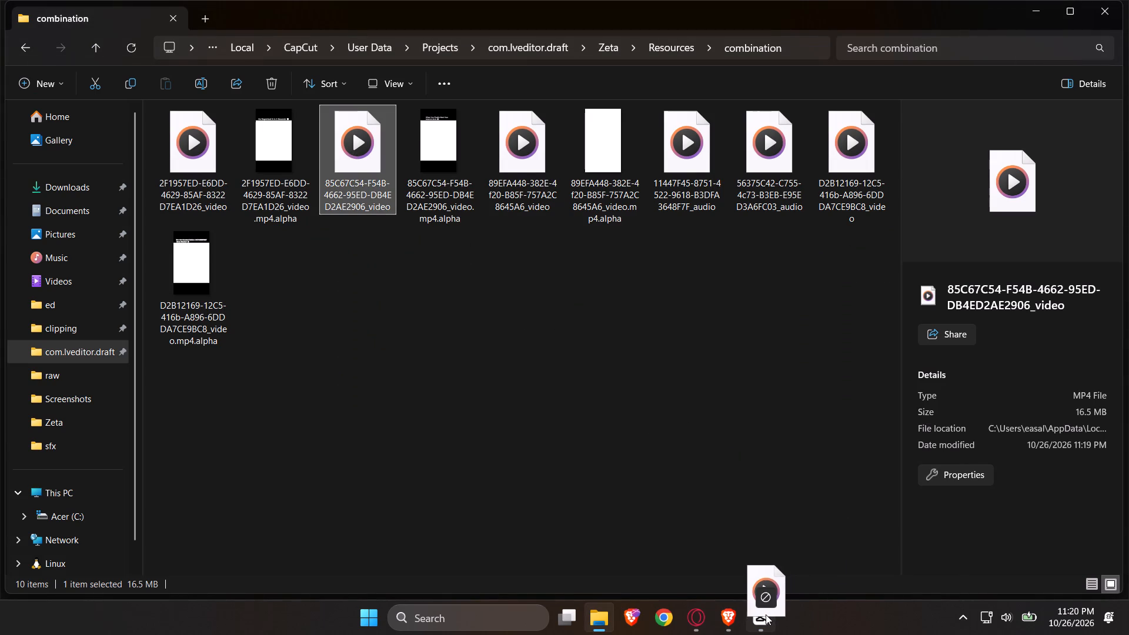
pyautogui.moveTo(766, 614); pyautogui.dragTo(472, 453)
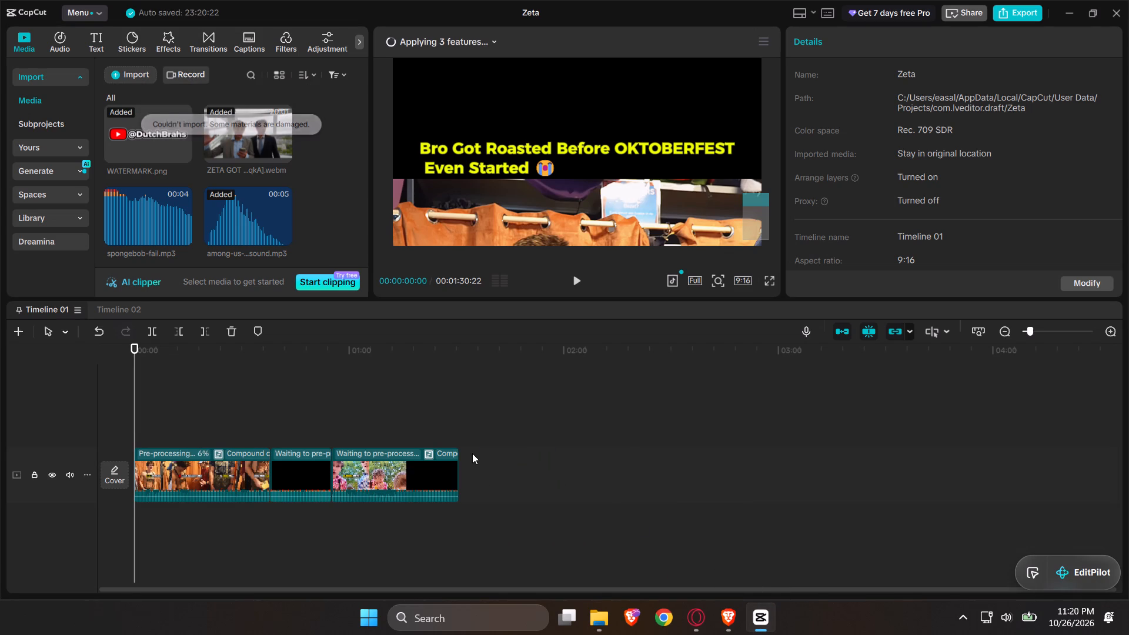
# Play the opening of the first compound clip in full-screen preview, and return to the editor.
pyautogui.click(768, 279)
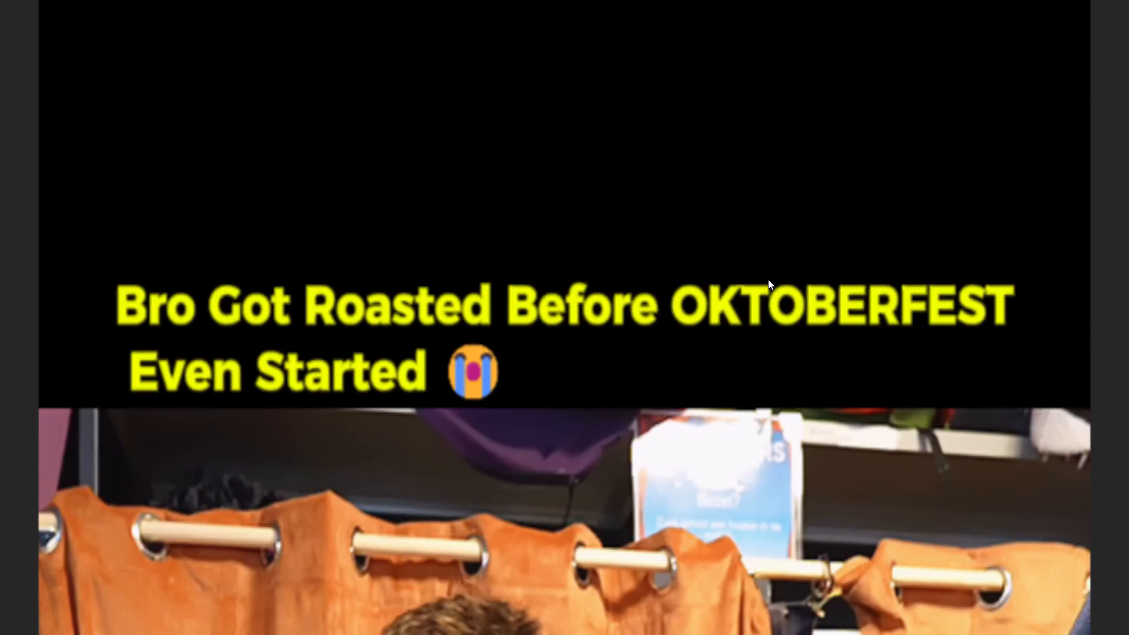
pyautogui.press('space')
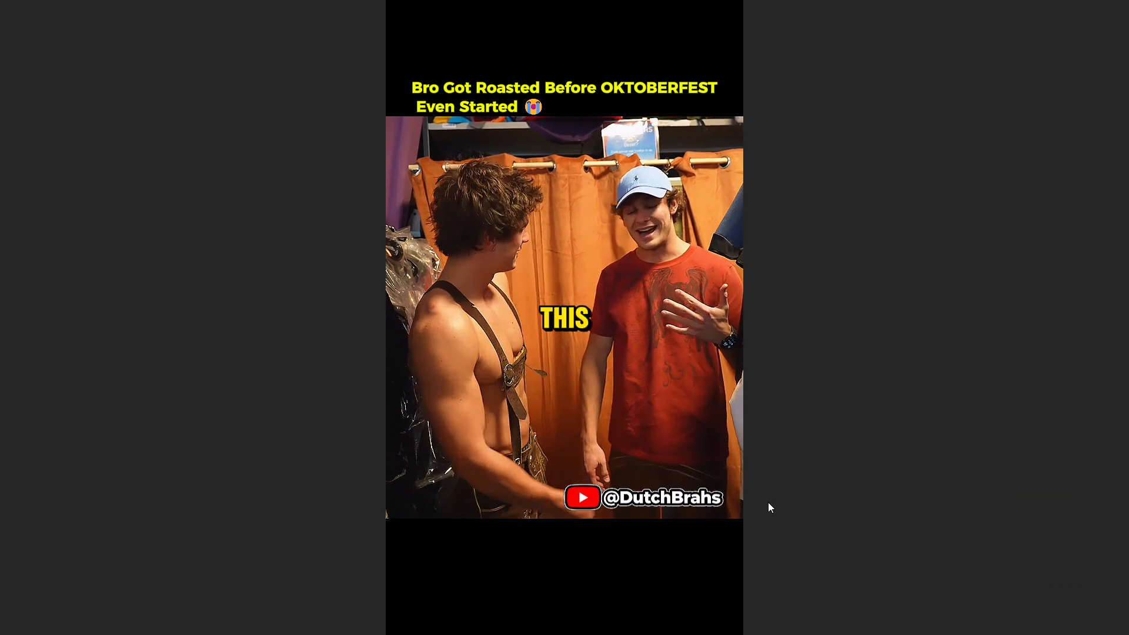
pyautogui.click(768, 502)
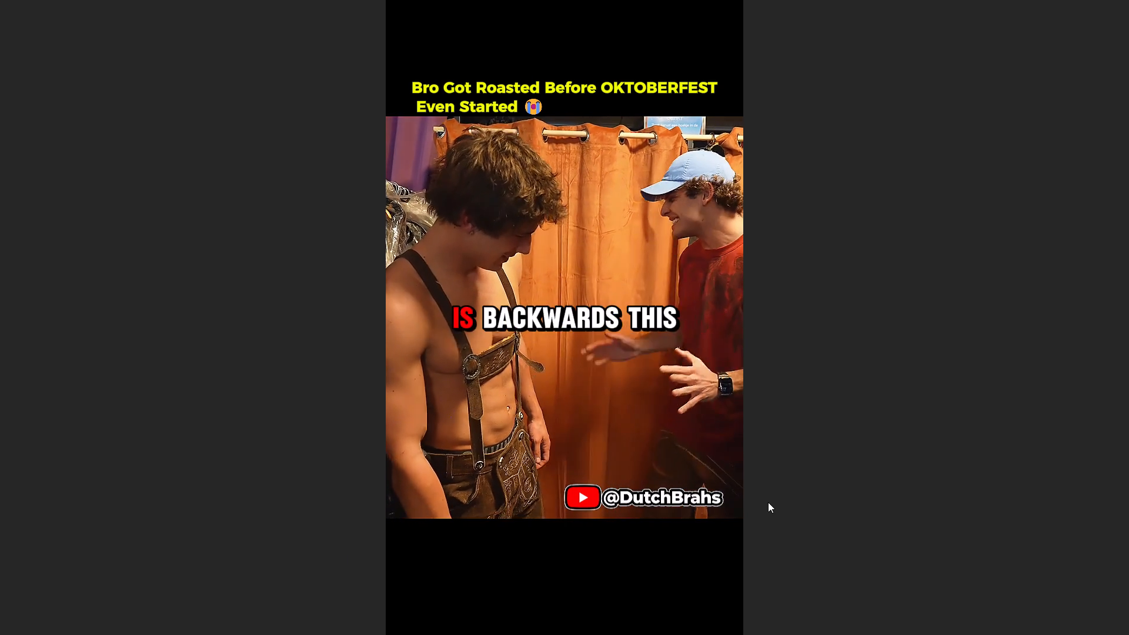
pyautogui.click(768, 502)
pyautogui.press('space')
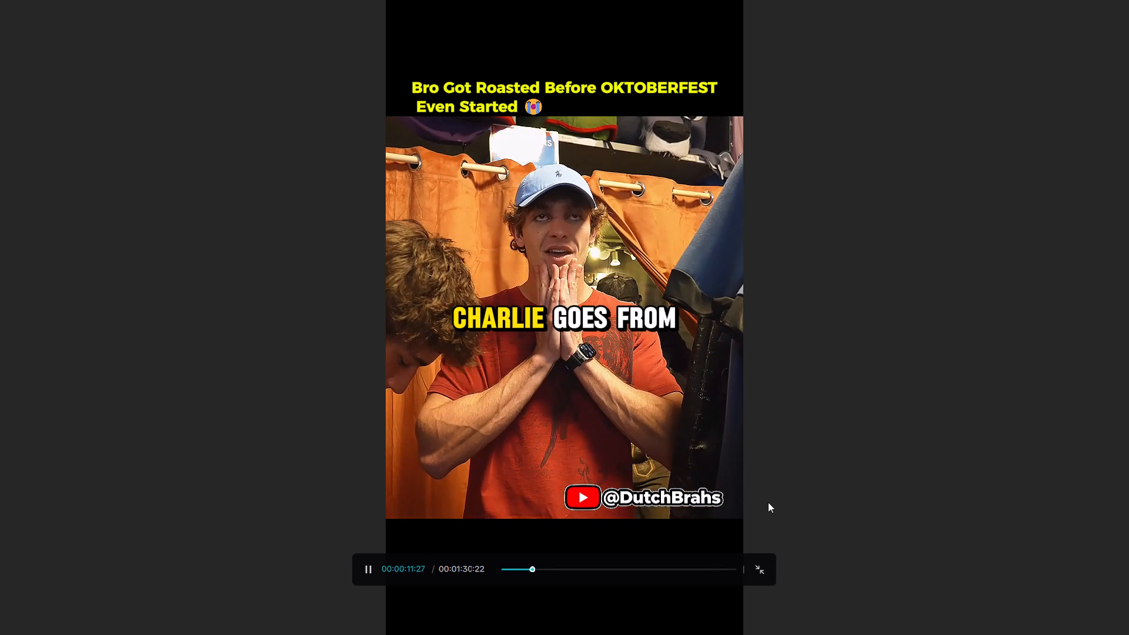
pyautogui.click(757, 566)
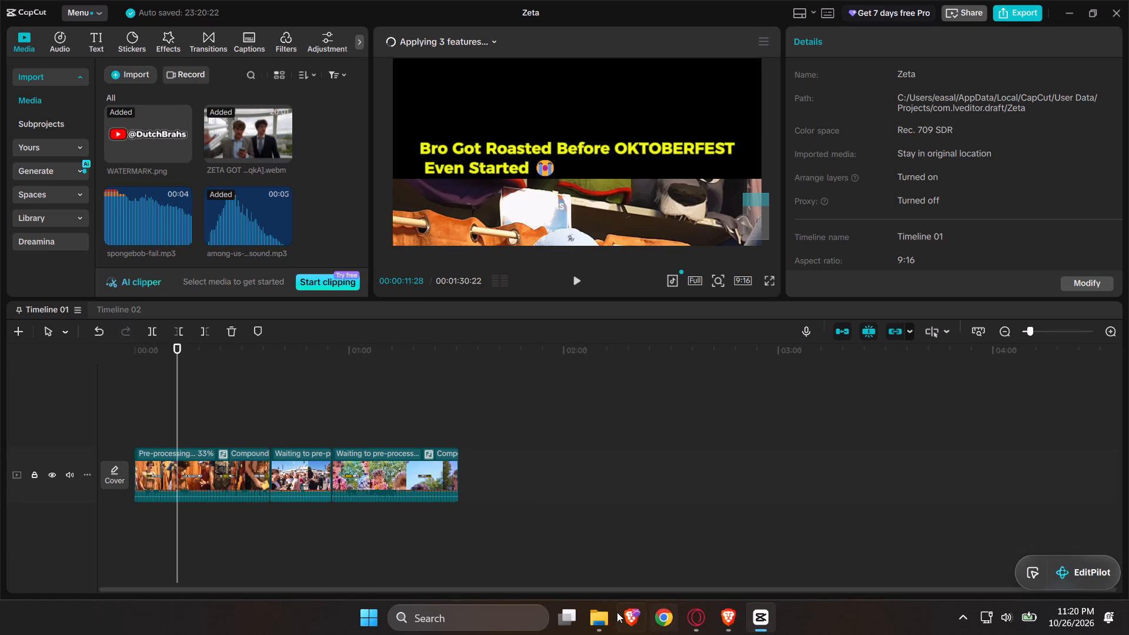
# Check the combination folder in File Explorer for the files rendered by pre-processing.
pyautogui.click(602, 615)
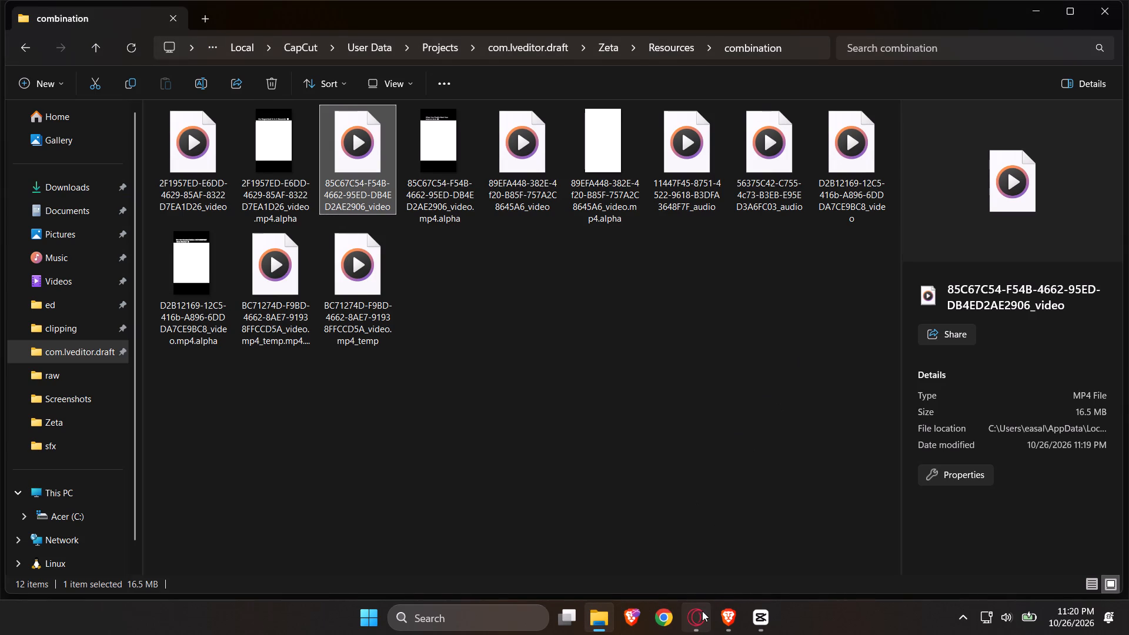
# Switch to Discord in Opera GX and read recent chat messages in the Brendan Backstrom Clipping and Vaibhav Podcast Clipping servers.
pyautogui.click(702, 611)
pyautogui.click(15, 175)
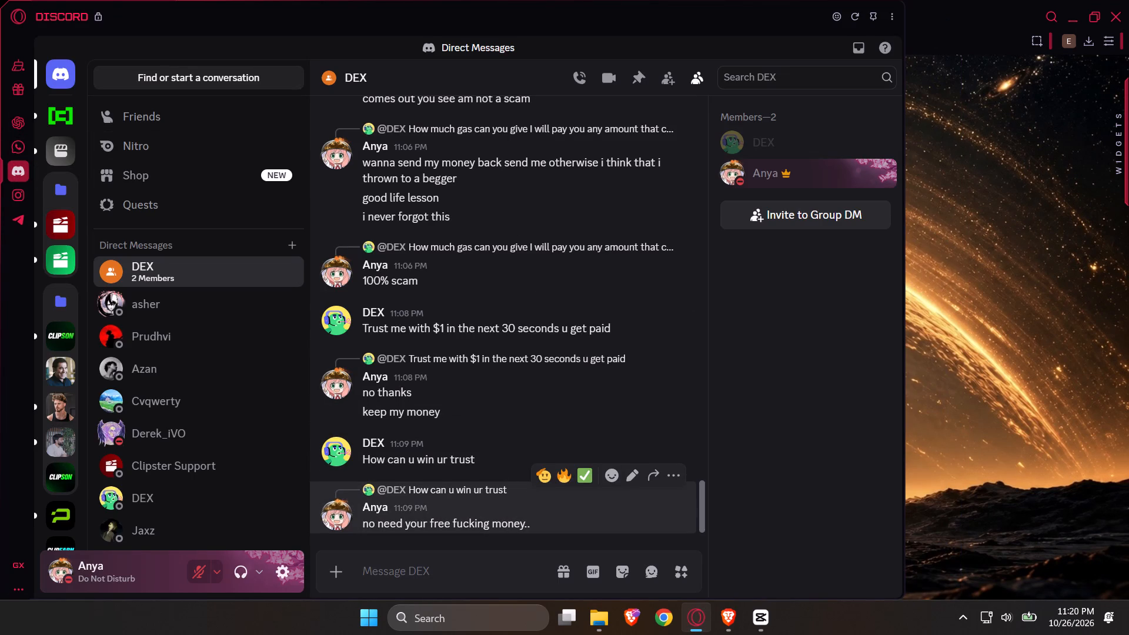
pyautogui.click(455, 524)
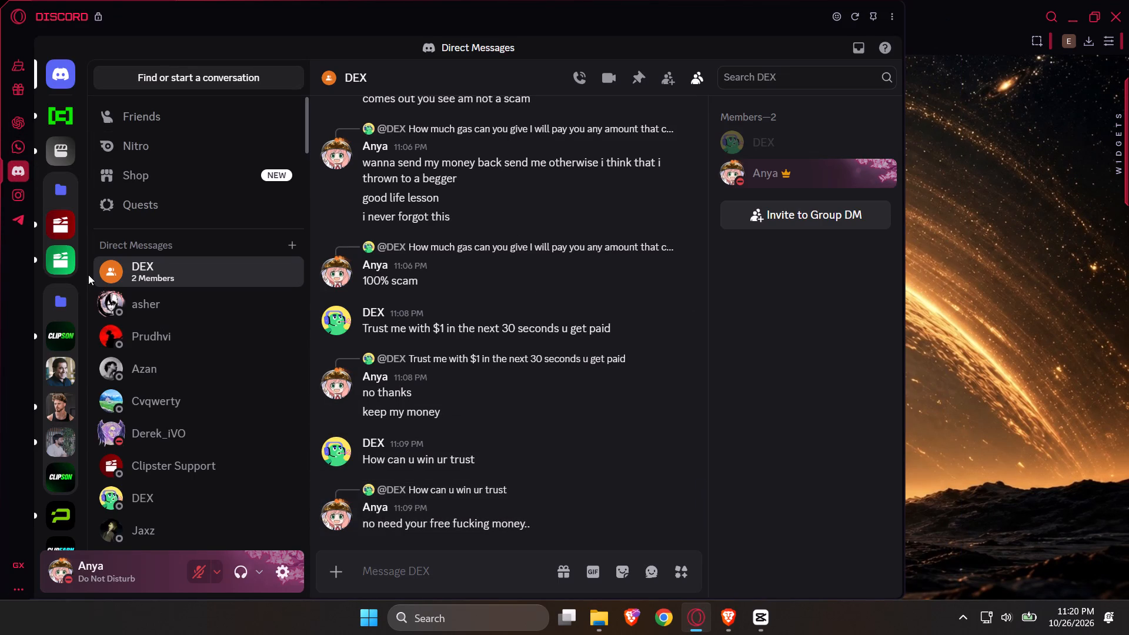
pyautogui.click(59, 409)
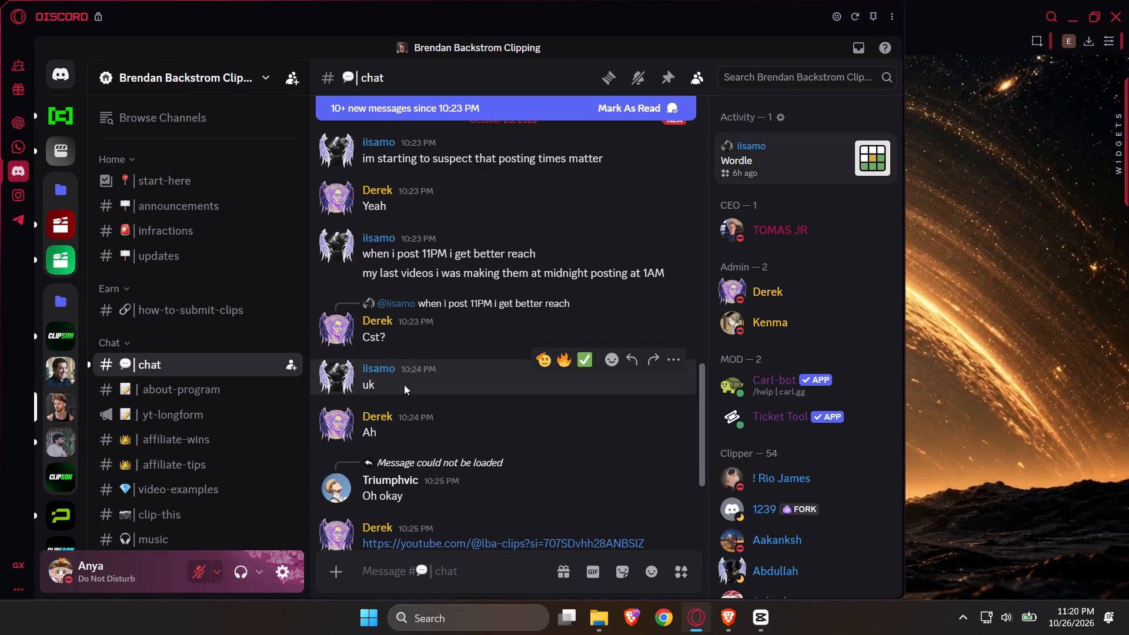
pyautogui.scroll(-8, 404, 385)
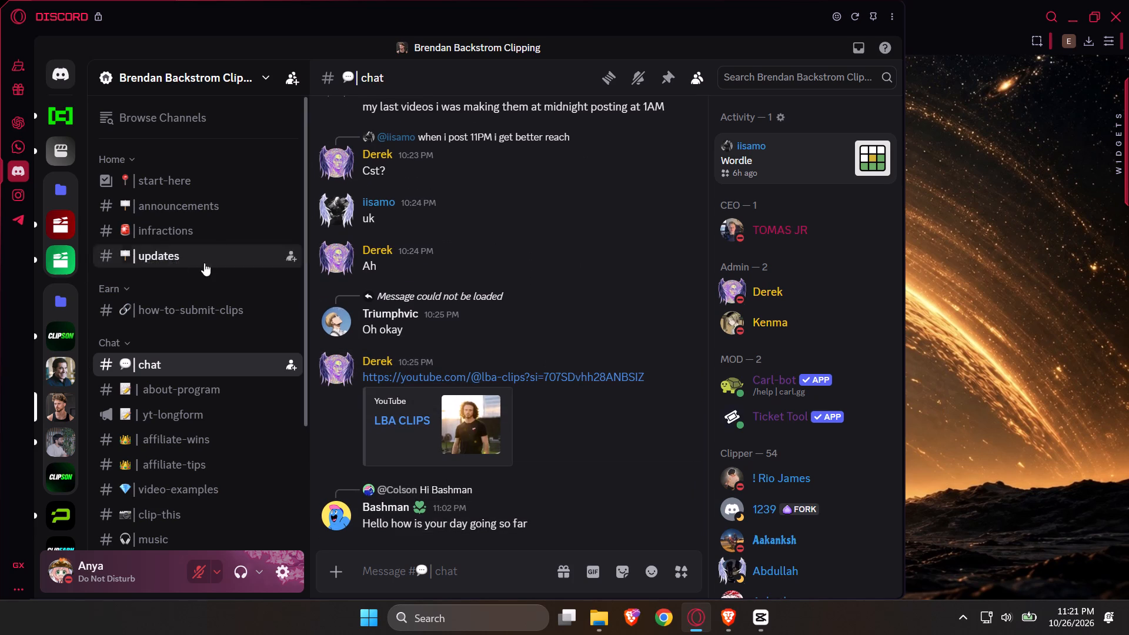
pyautogui.click(58, 436)
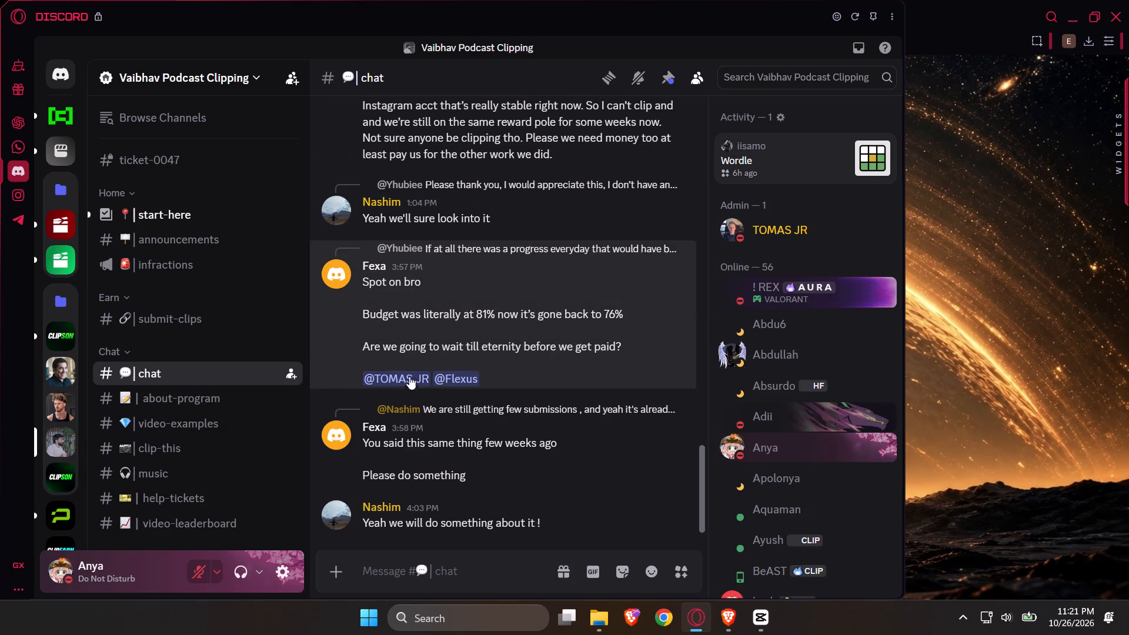
pyautogui.scroll(-7, 415, 417)
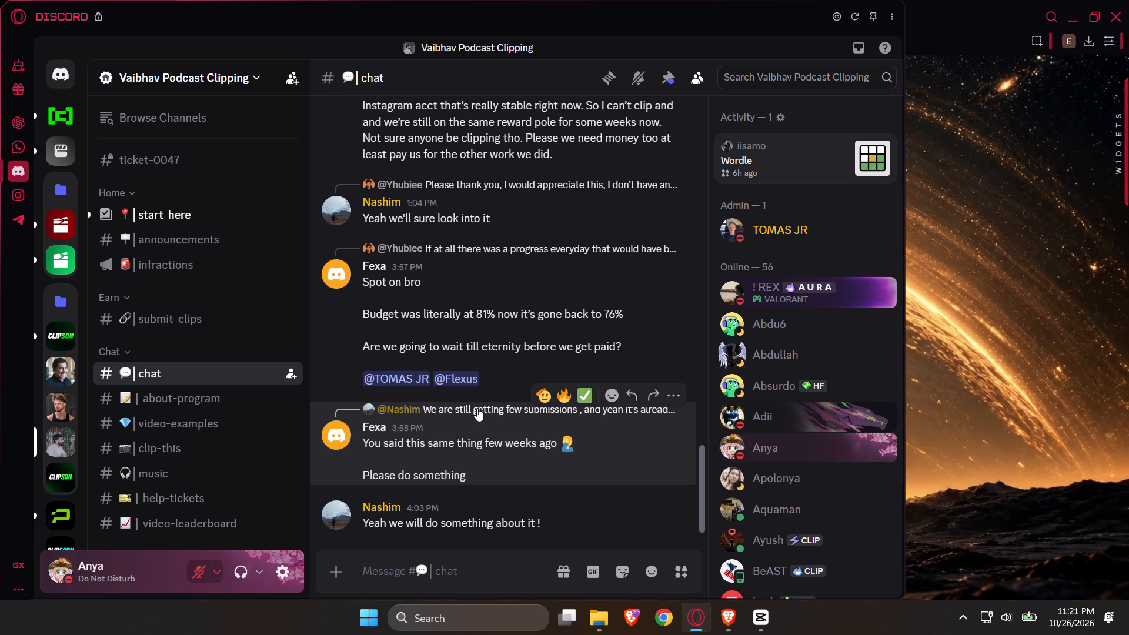
pyautogui.click(477, 408)
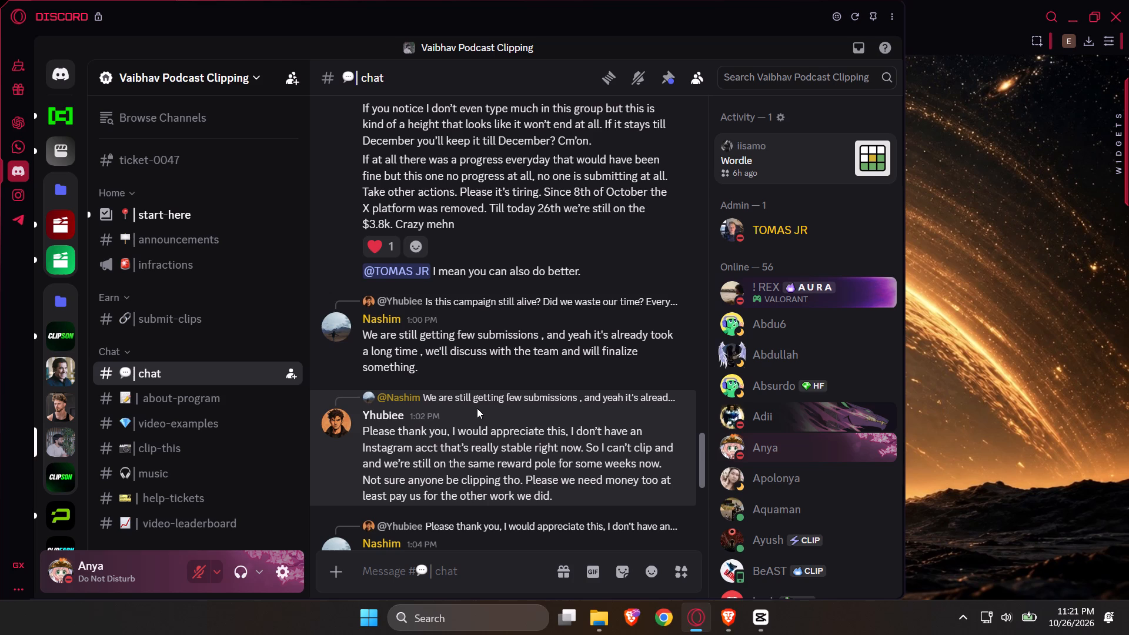
pyautogui.scroll(-1, 477, 408)
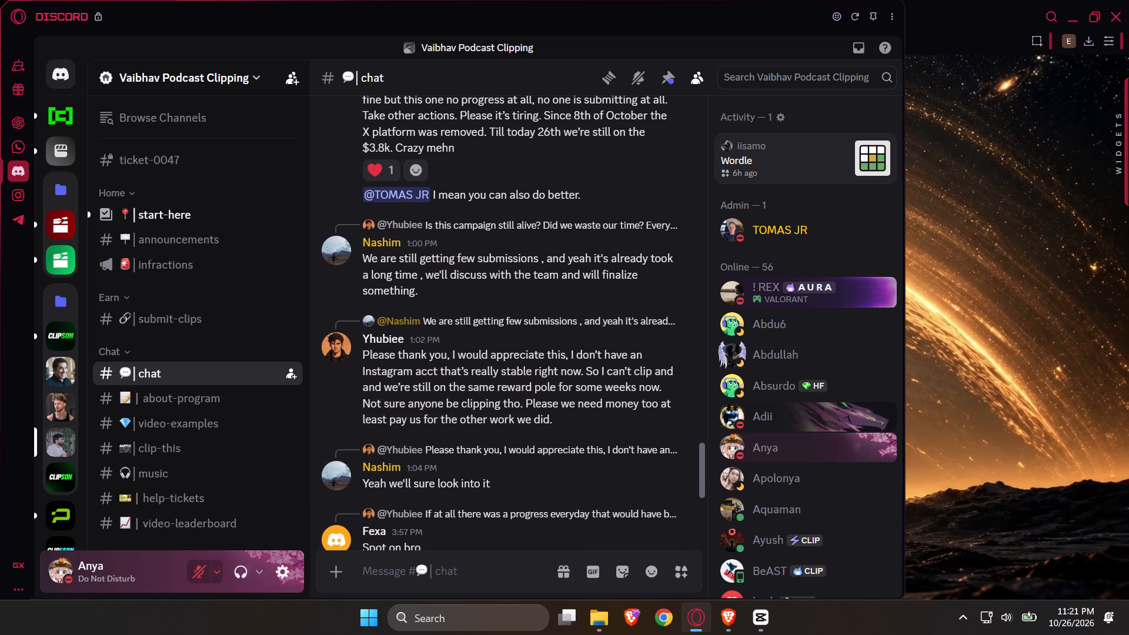
# Read the new messages in the free-chat channel of the ClipSon server through to the latest one.
pyautogui.click(59, 341)
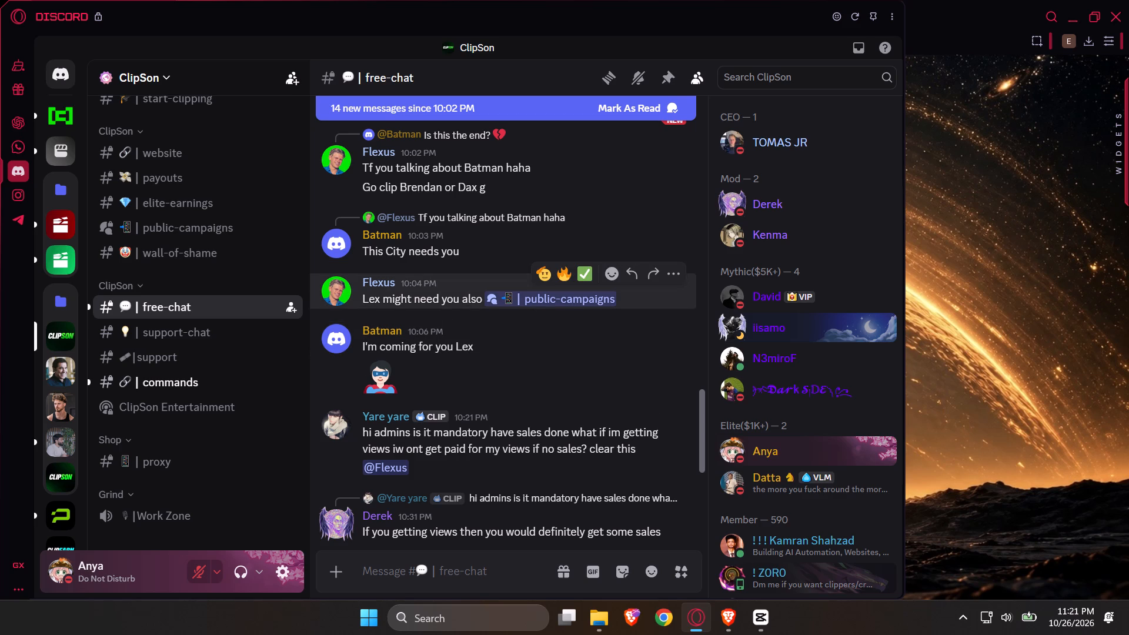
pyautogui.scroll(4, 432, 299)
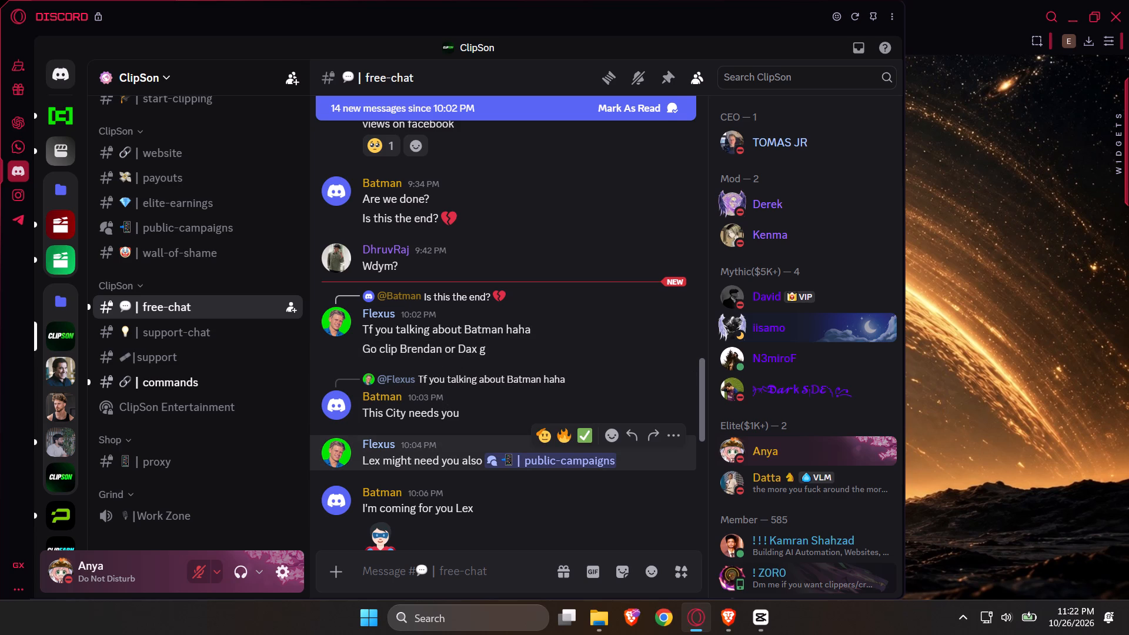
pyautogui.scroll(-2, 436, 463)
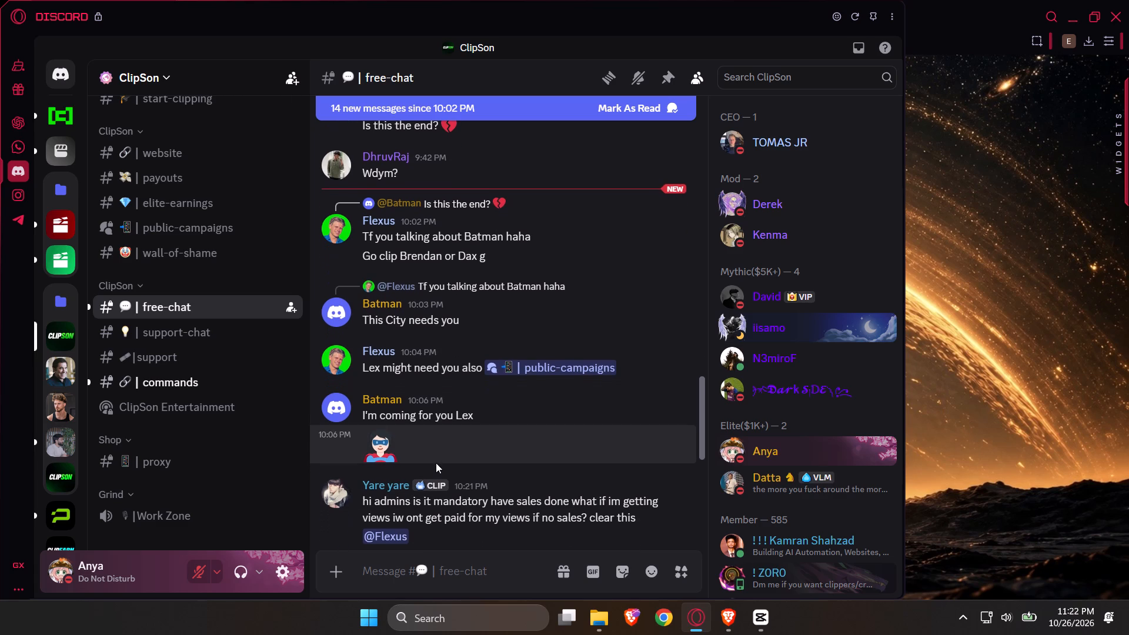
pyautogui.scroll(-2, 436, 463)
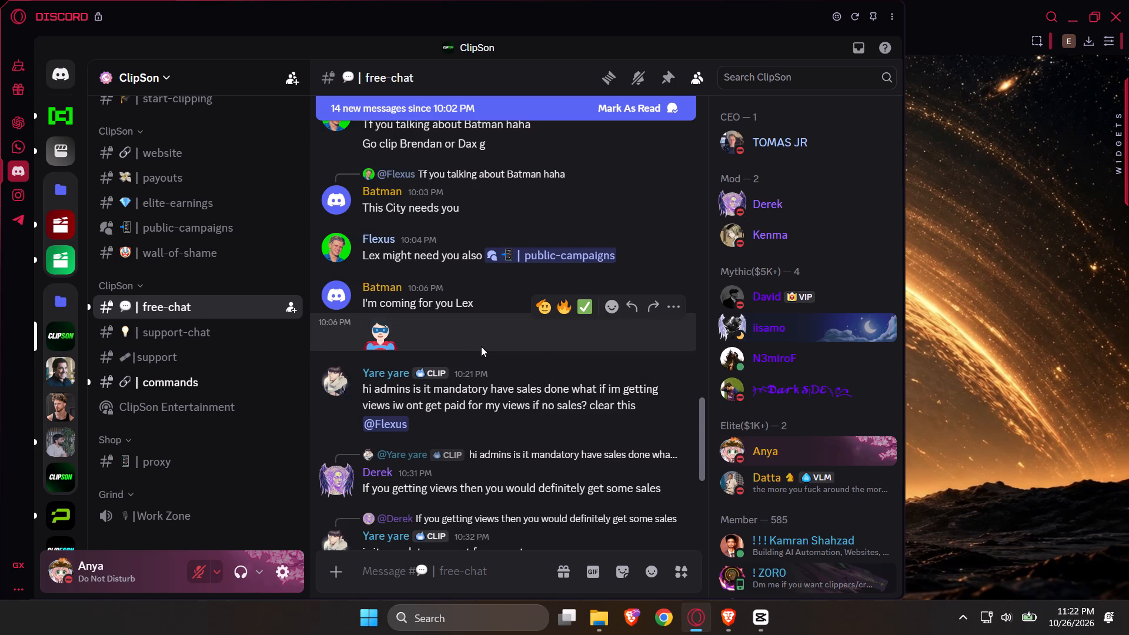
pyautogui.scroll(-2, 481, 346)
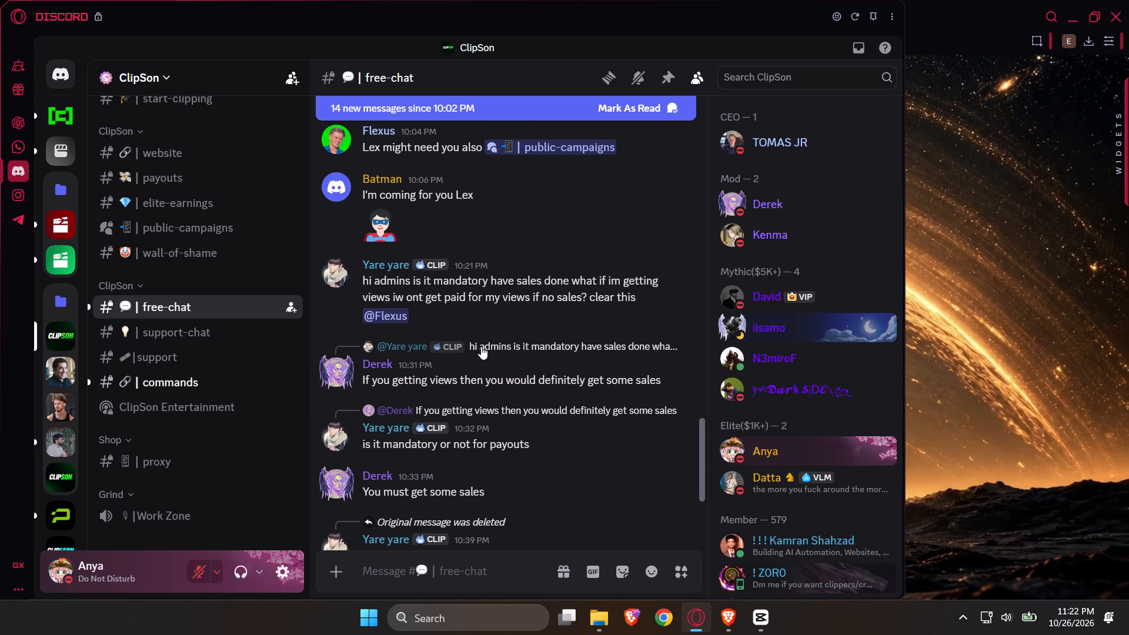
pyautogui.scroll(-2, 481, 346)
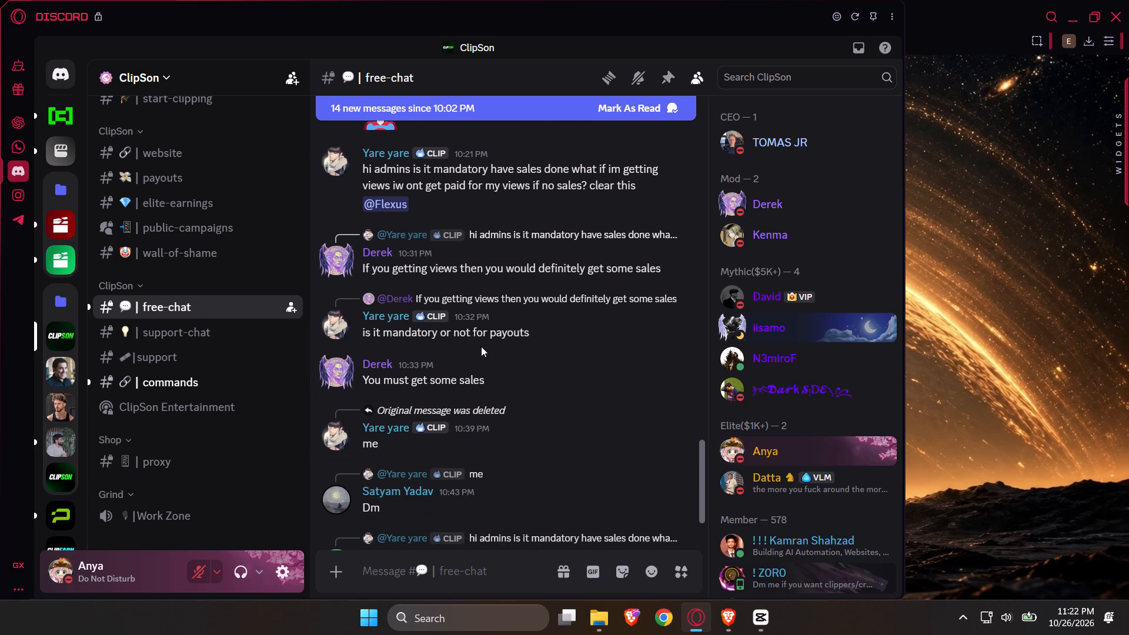
pyautogui.scroll(-2, 481, 346)
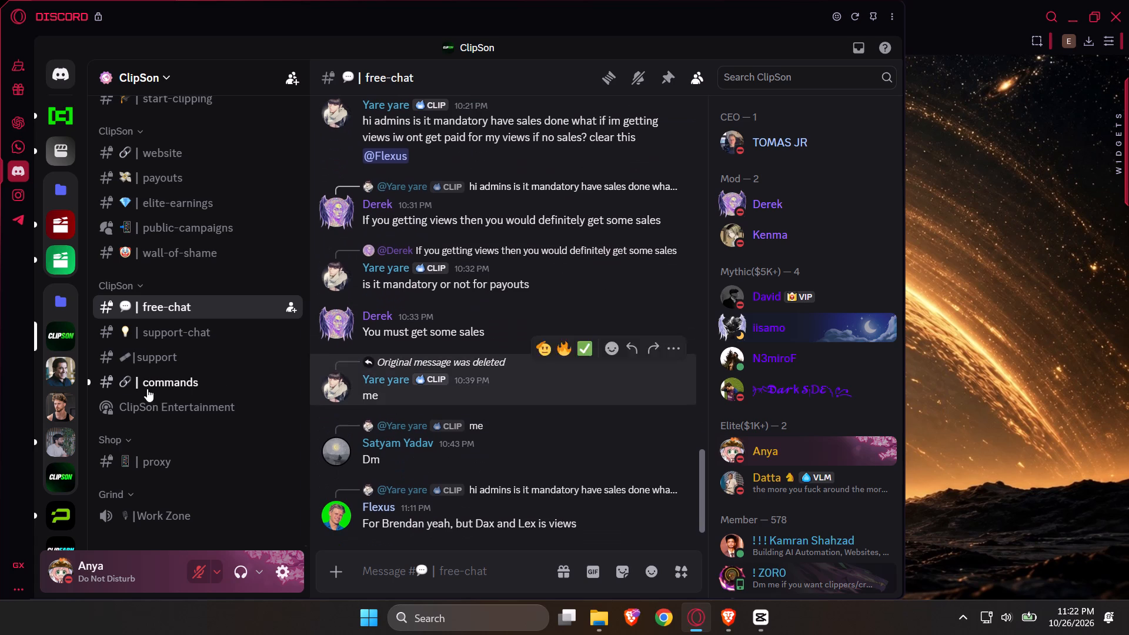
# Check the chat and start-here channels of the Vaibhav Podcast Clipping server for new messages.
pyautogui.click(59, 444)
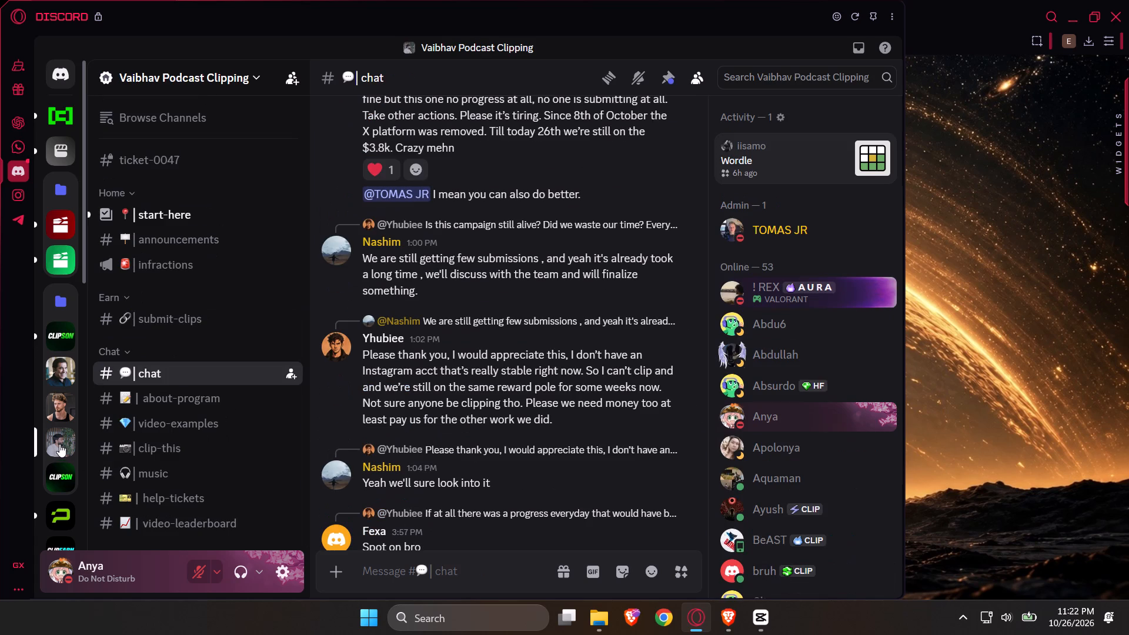
pyautogui.click(213, 223)
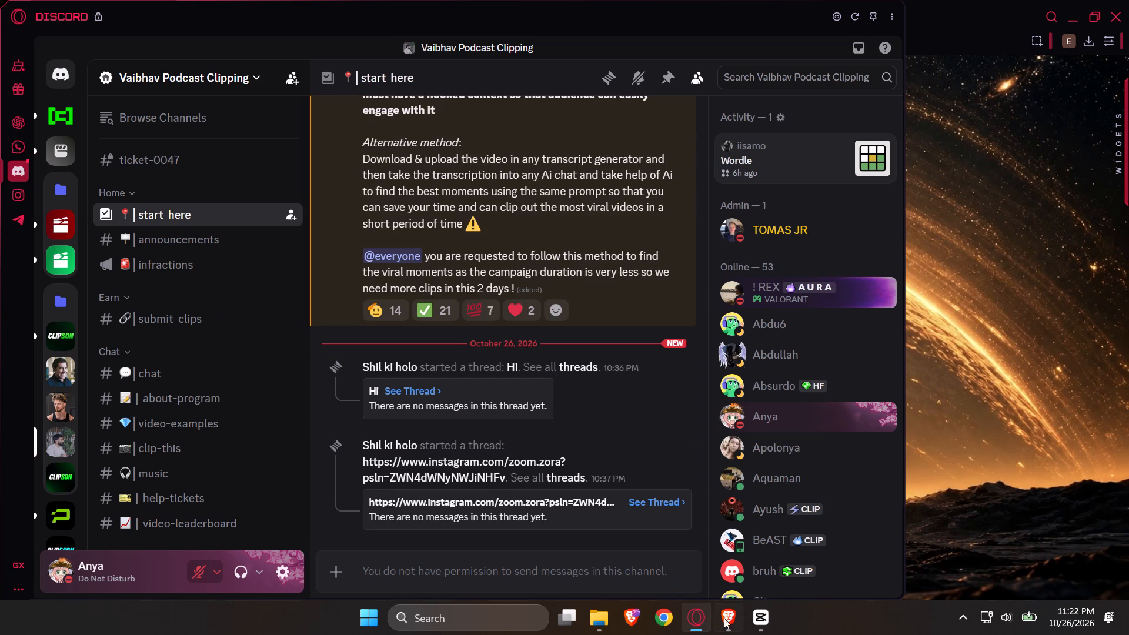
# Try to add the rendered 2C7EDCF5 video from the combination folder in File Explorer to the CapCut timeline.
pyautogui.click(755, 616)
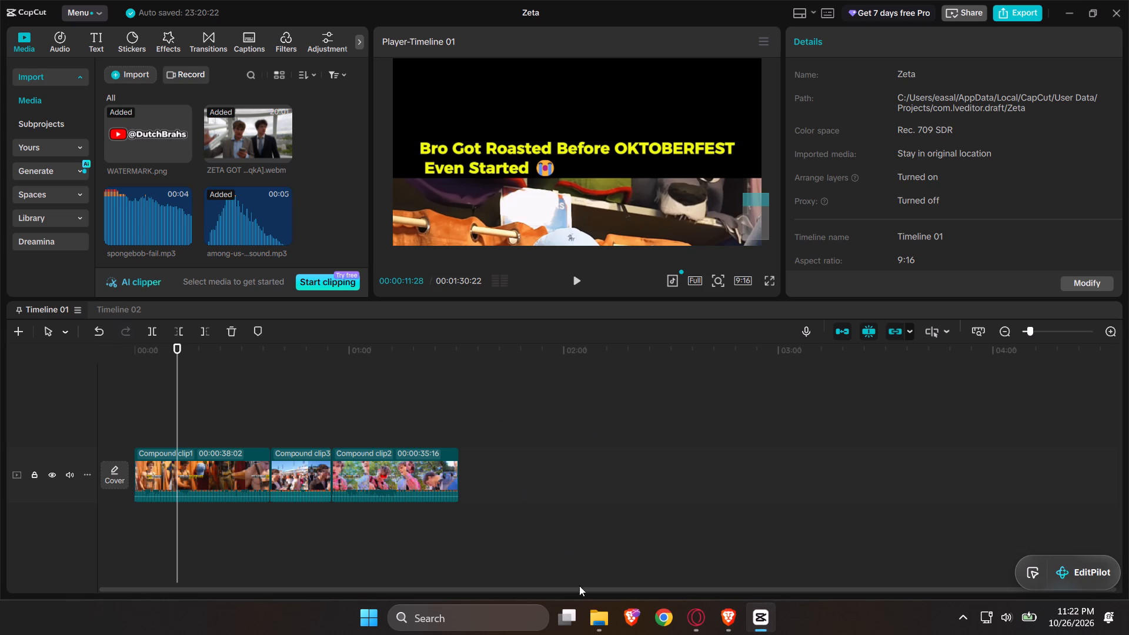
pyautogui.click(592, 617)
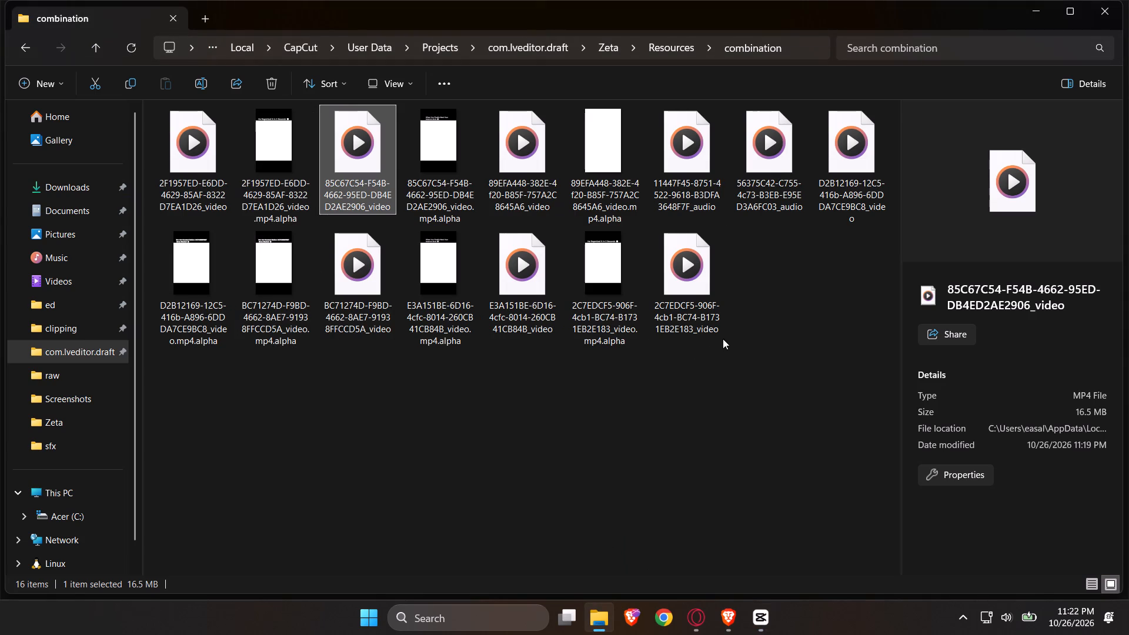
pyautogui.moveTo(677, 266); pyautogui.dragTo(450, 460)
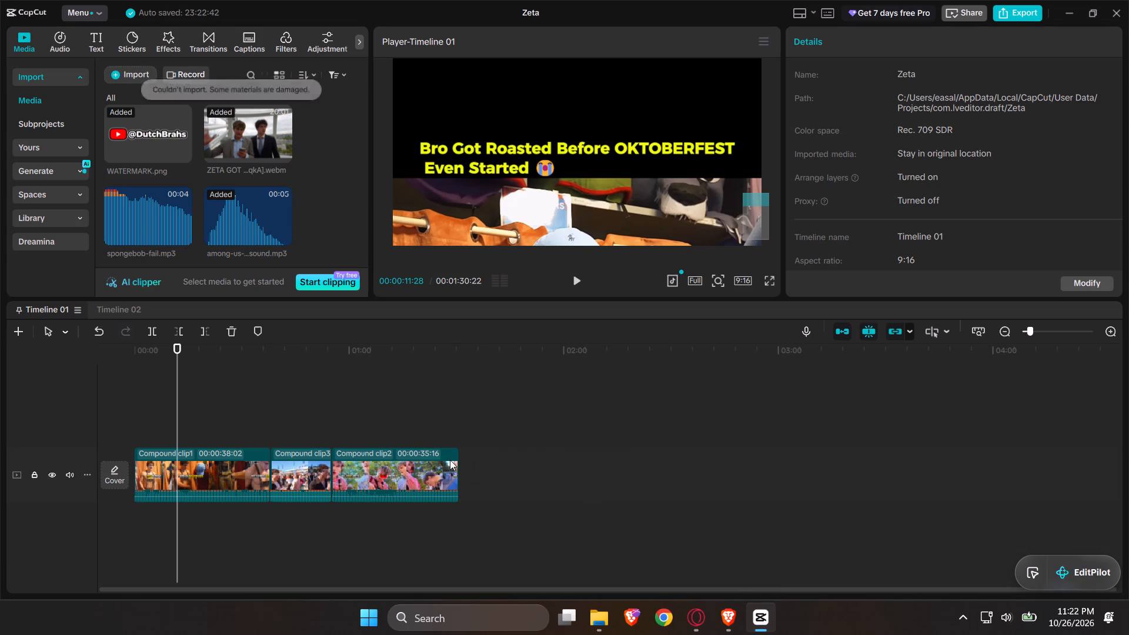
# Close CapCut completely, including its home window, and relaunch it from the desktop.
pyautogui.click(1111, 9)
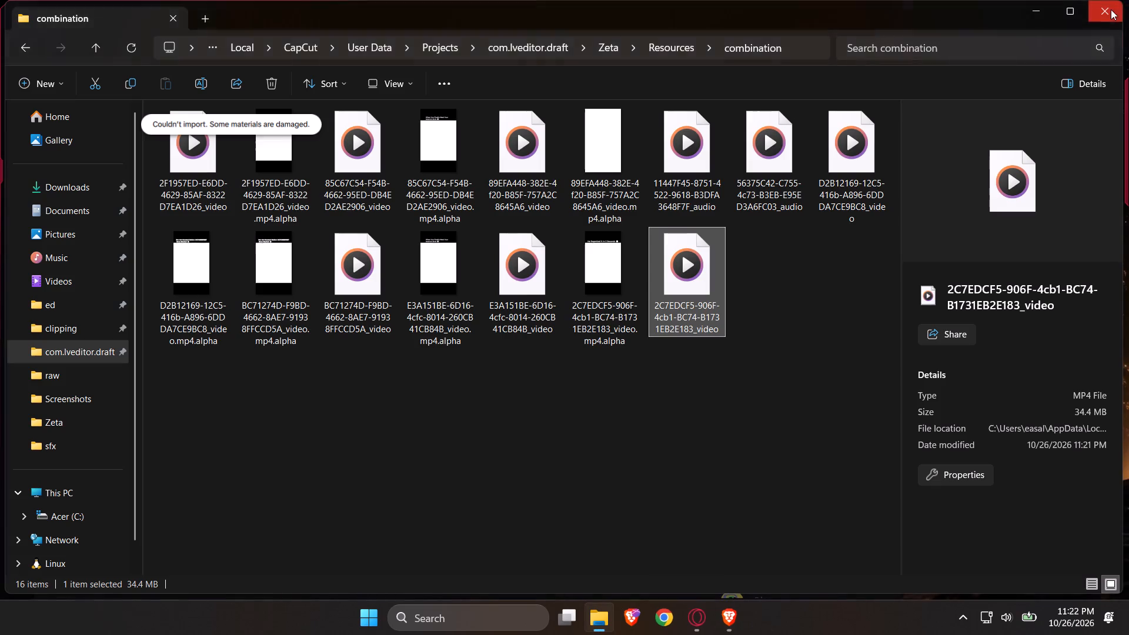
pyautogui.click(1108, 27)
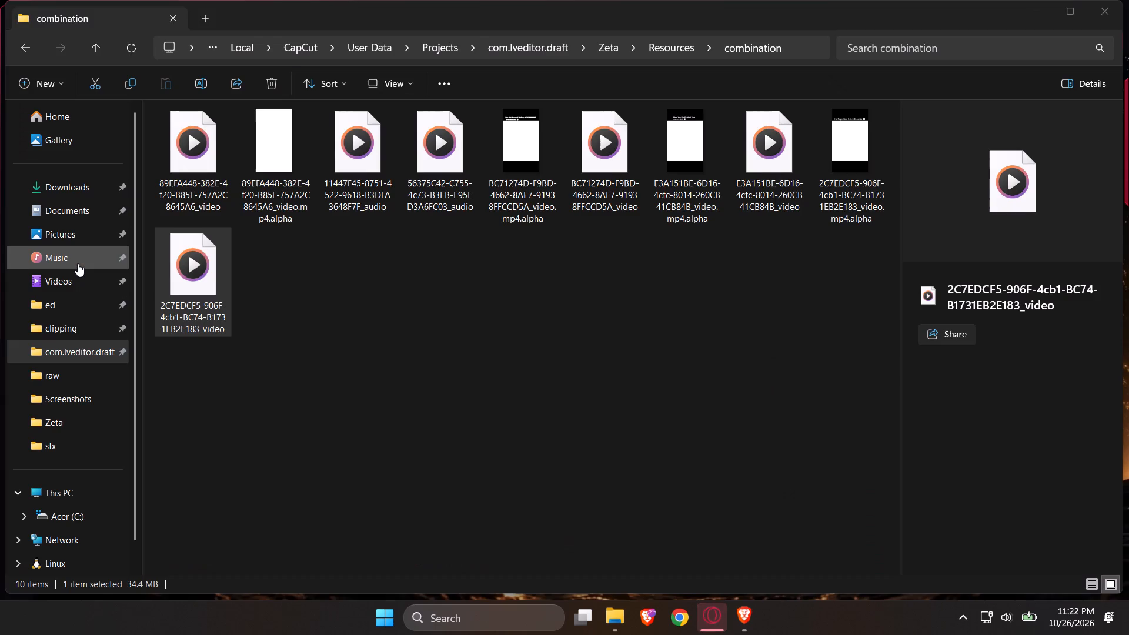
pyautogui.doubleClick(33, 237)
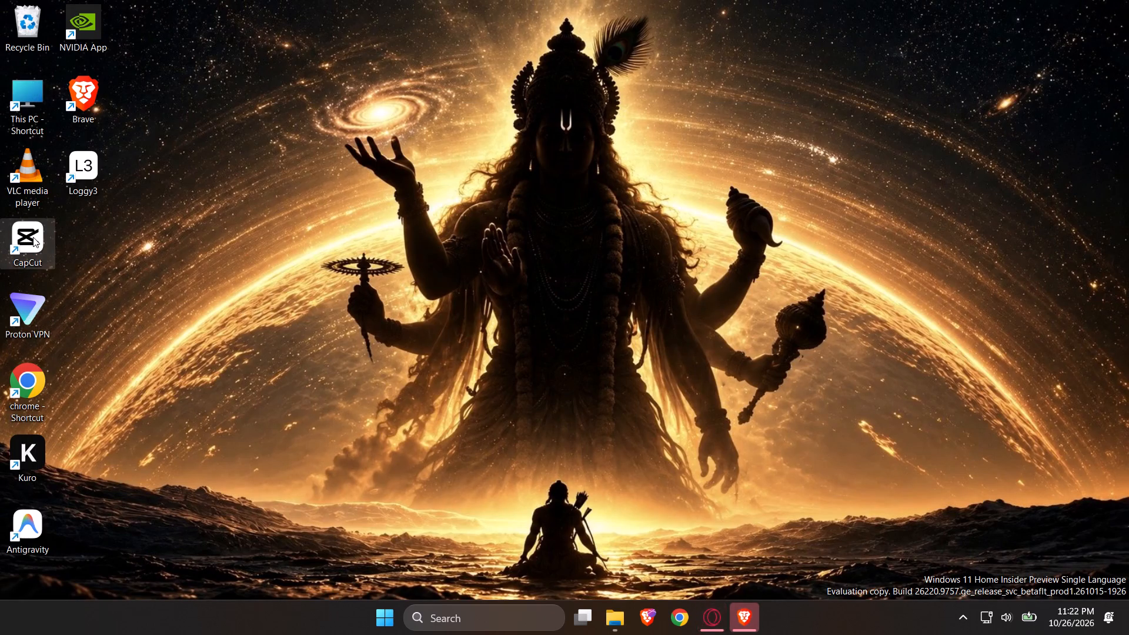
# Switch to Brave and play the Konte Chuputho song video on YouTube.
pyautogui.click(743, 621)
pyautogui.press('space')
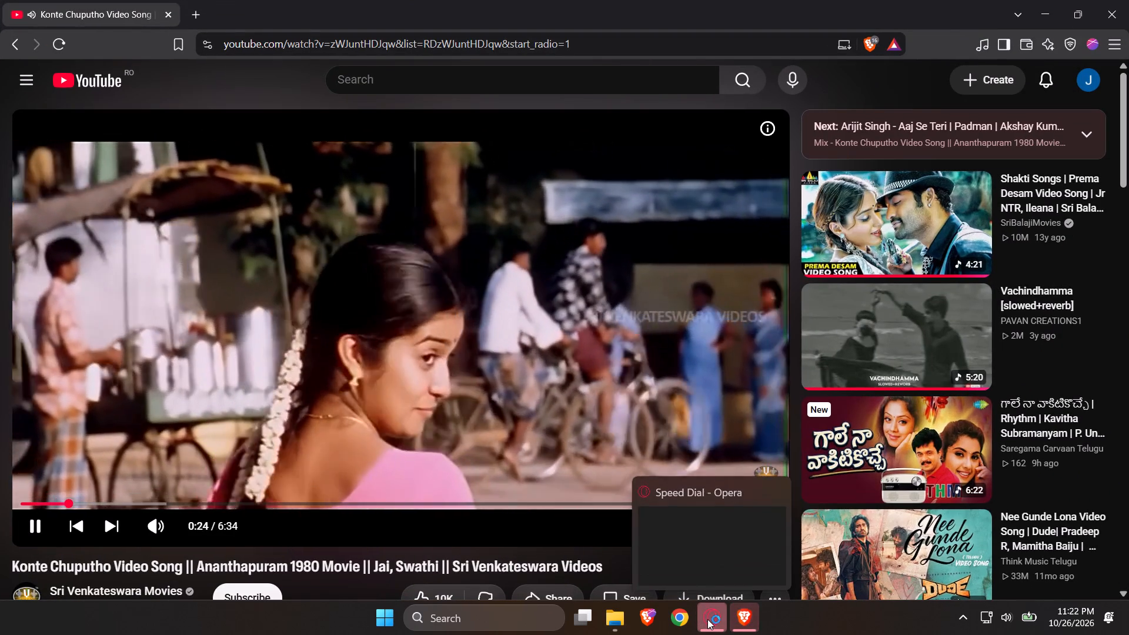
# Look through the server list and direct messages in Discord in Opera GX.
pyautogui.click(707, 619)
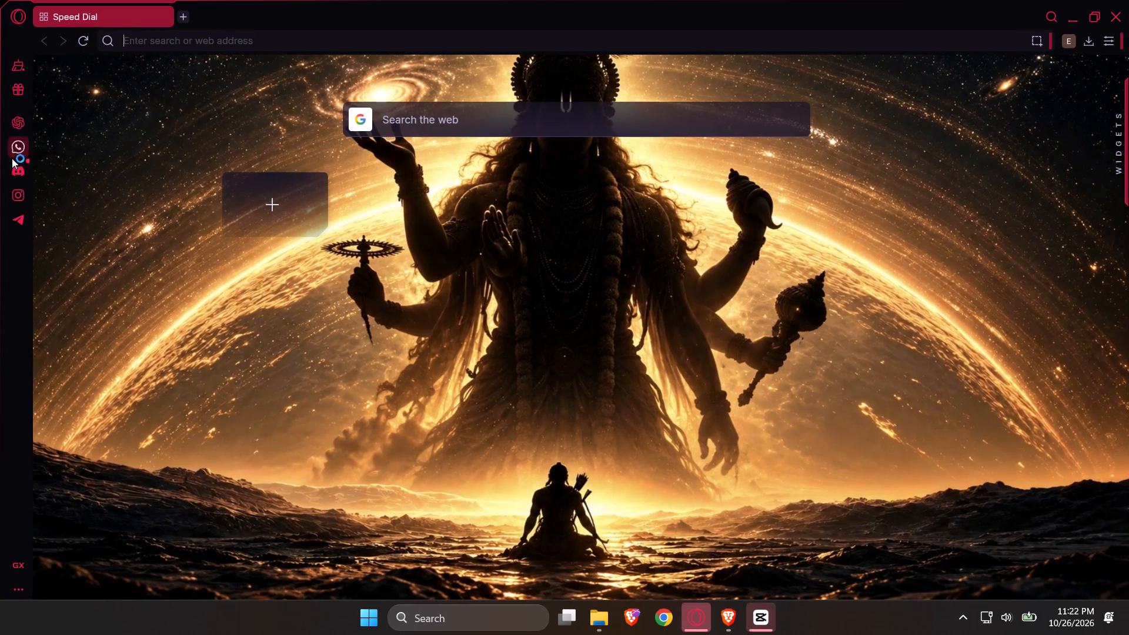
pyautogui.click(14, 163)
pyautogui.scroll(-6, 51, 289)
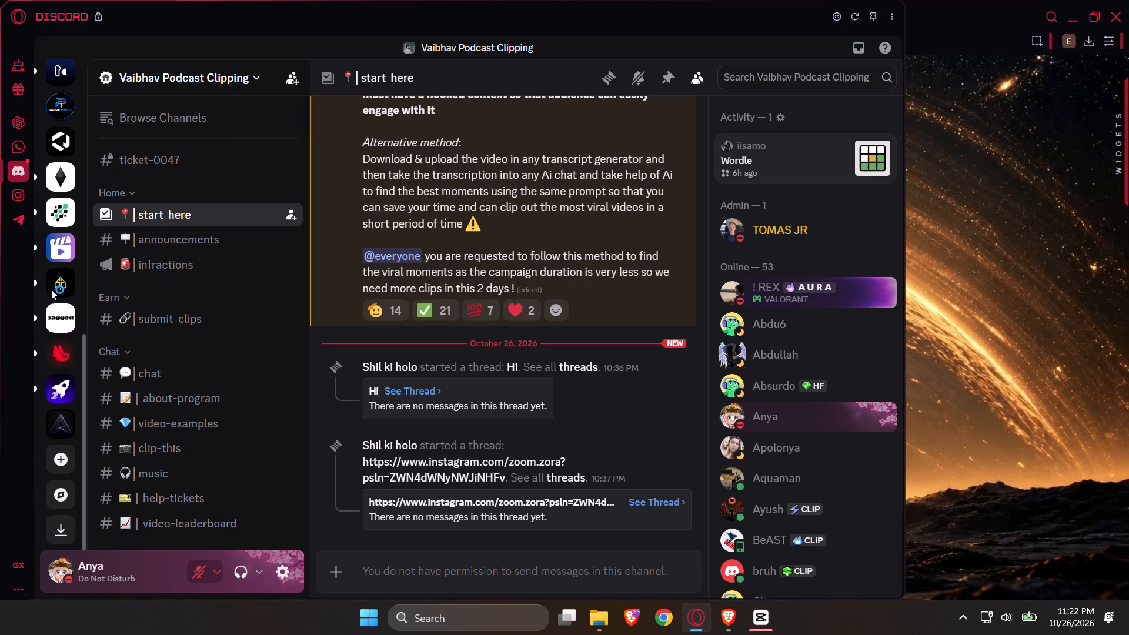
pyautogui.scroll(7, 51, 289)
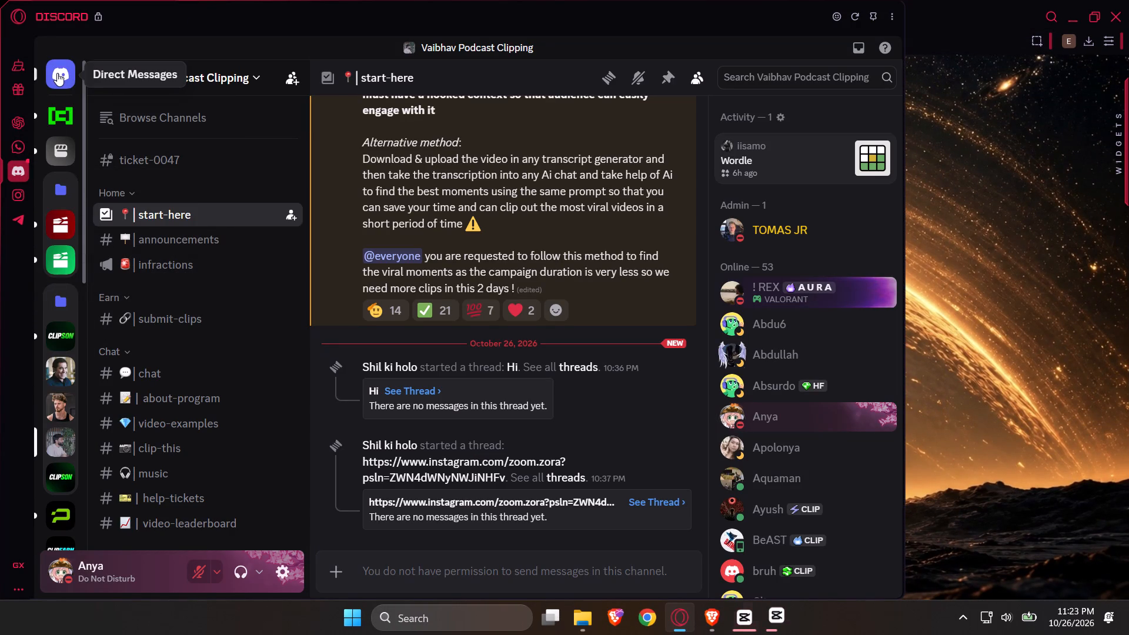
pyautogui.click(57, 73)
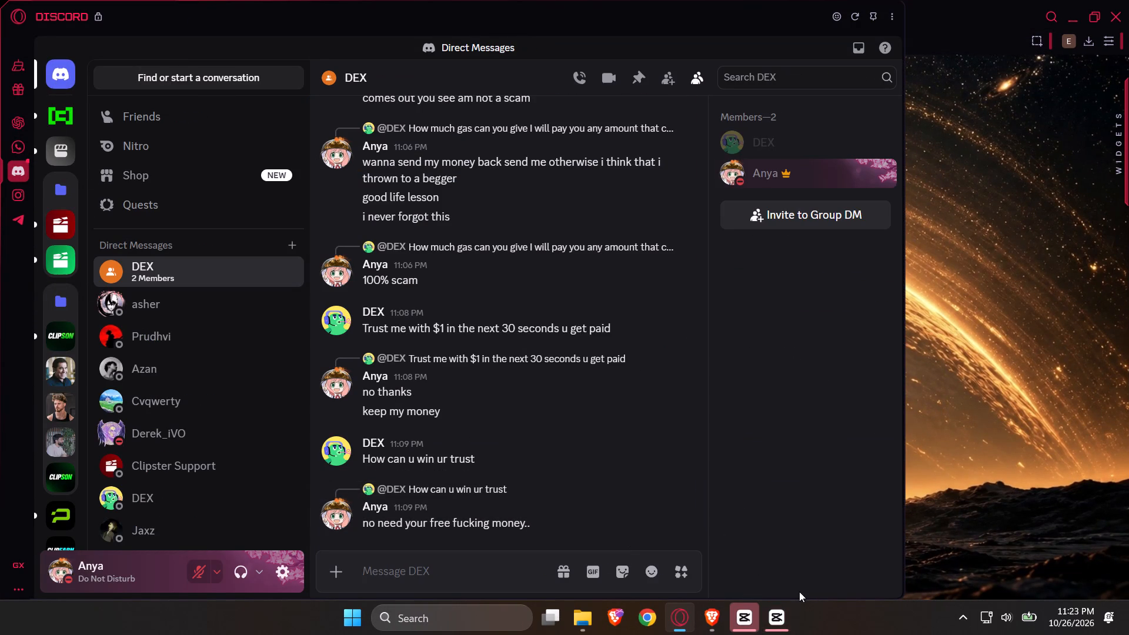
# Reopen the Zeta project in CapCut, dismissing the Pro offer and skipping the relinking of missing media.
pyautogui.click(774, 619)
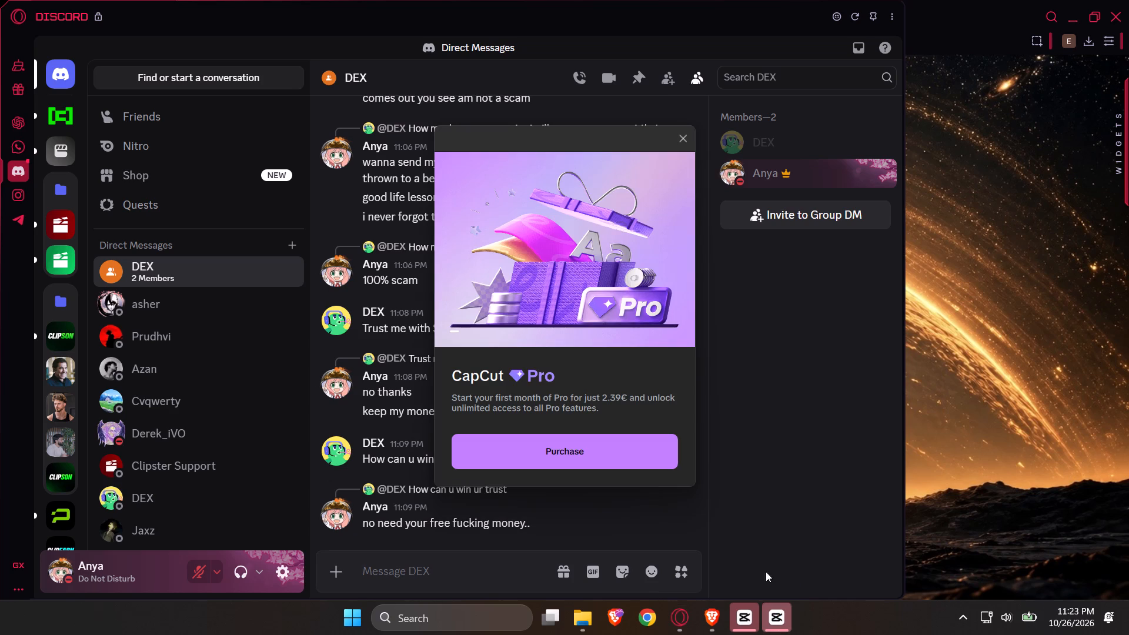
pyautogui.click(689, 140)
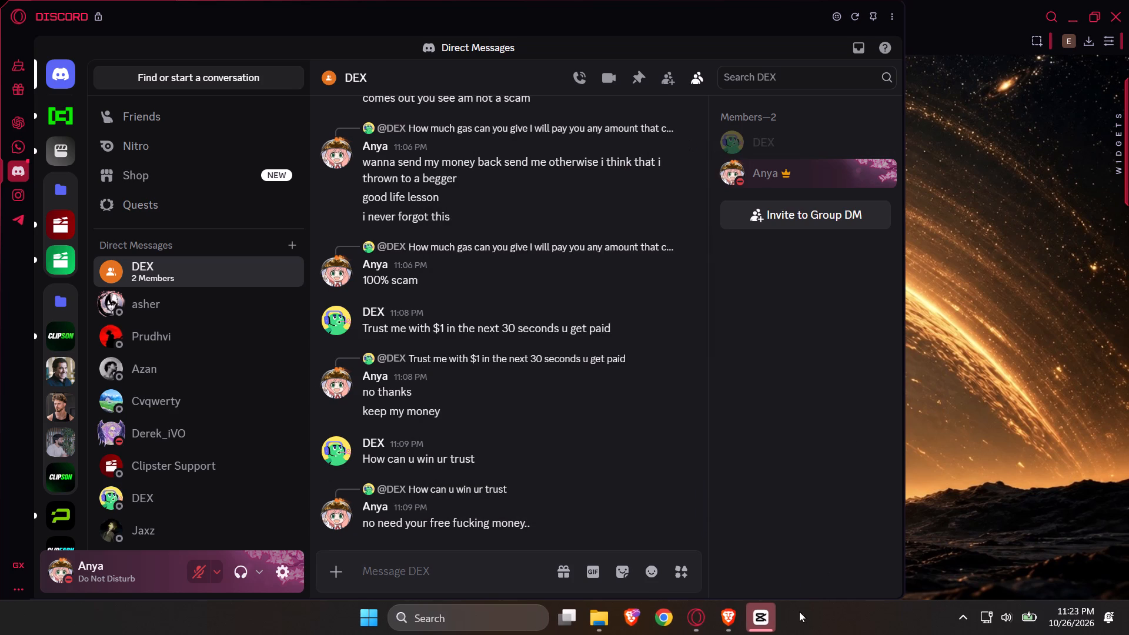
pyautogui.click(772, 621)
pyautogui.scroll(-7, 372, 383)
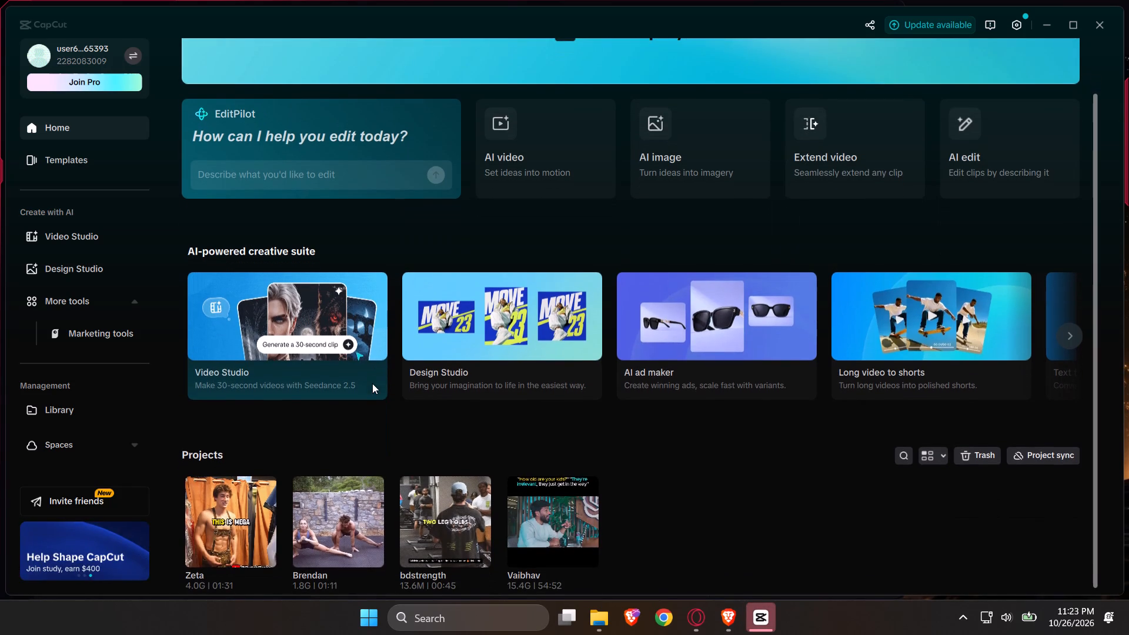
pyautogui.click(219, 512)
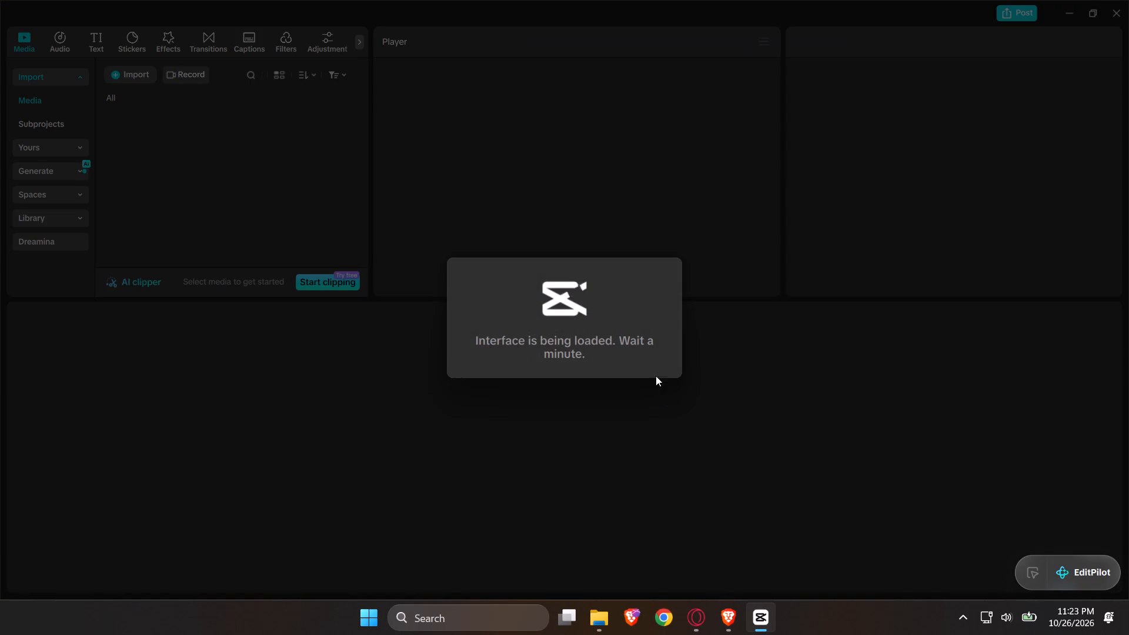
pyautogui.hotkey('alt', 'Tab')
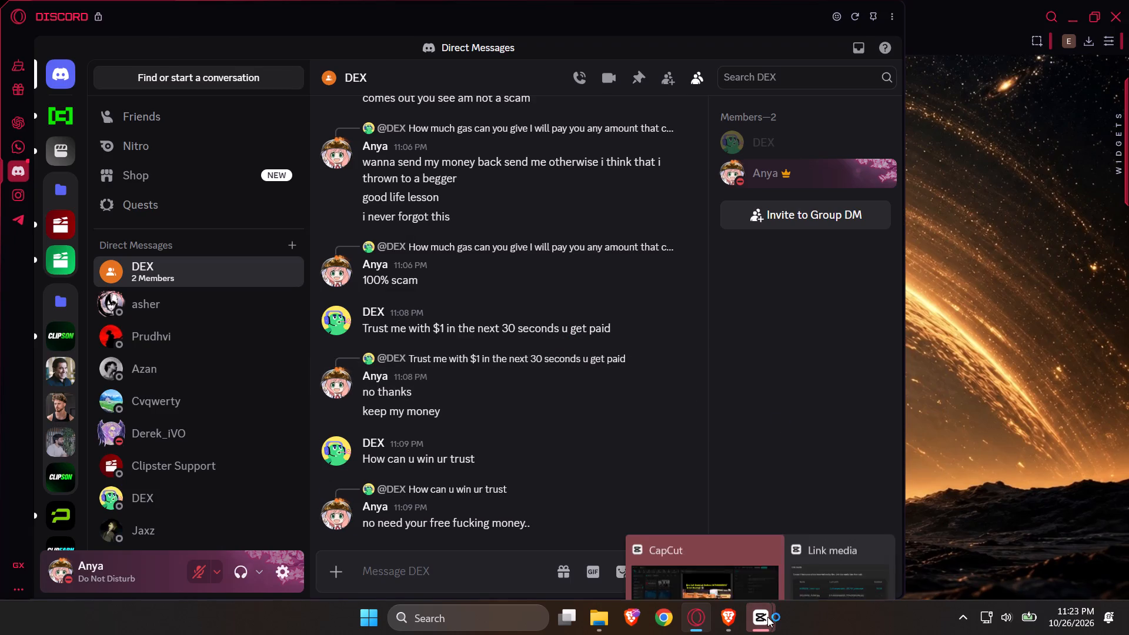
pyautogui.click(853, 537)
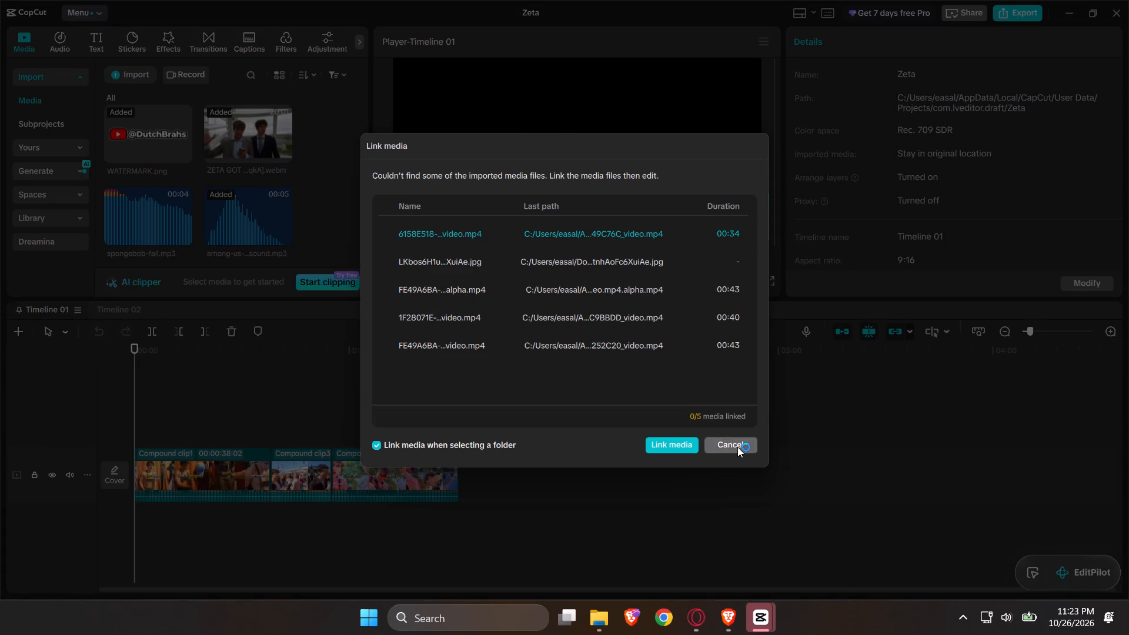
pyautogui.click(737, 447)
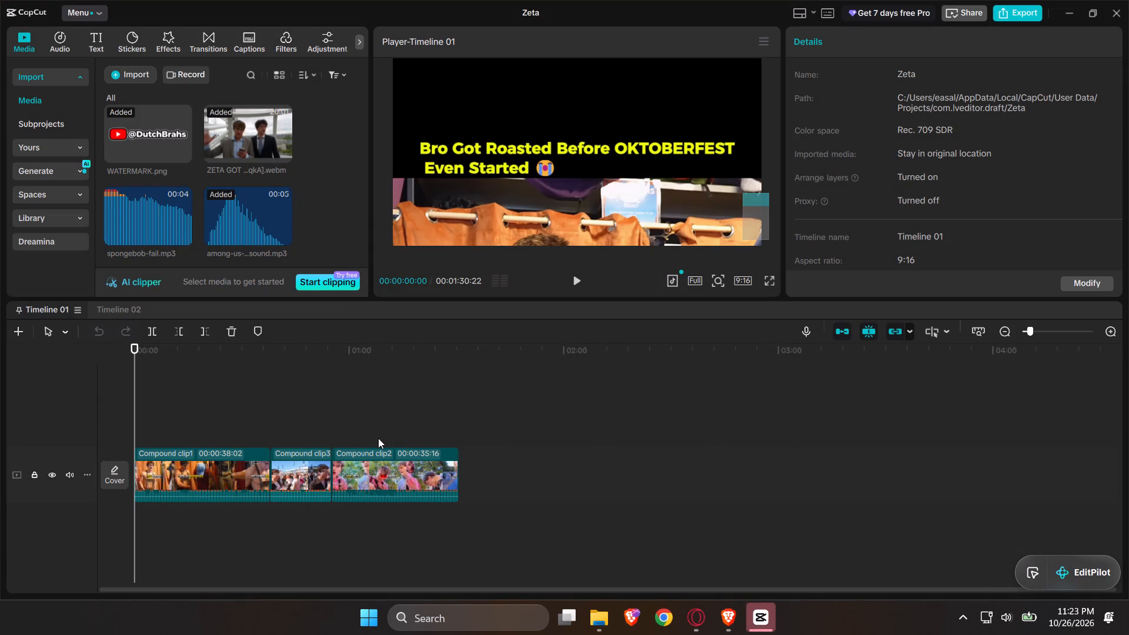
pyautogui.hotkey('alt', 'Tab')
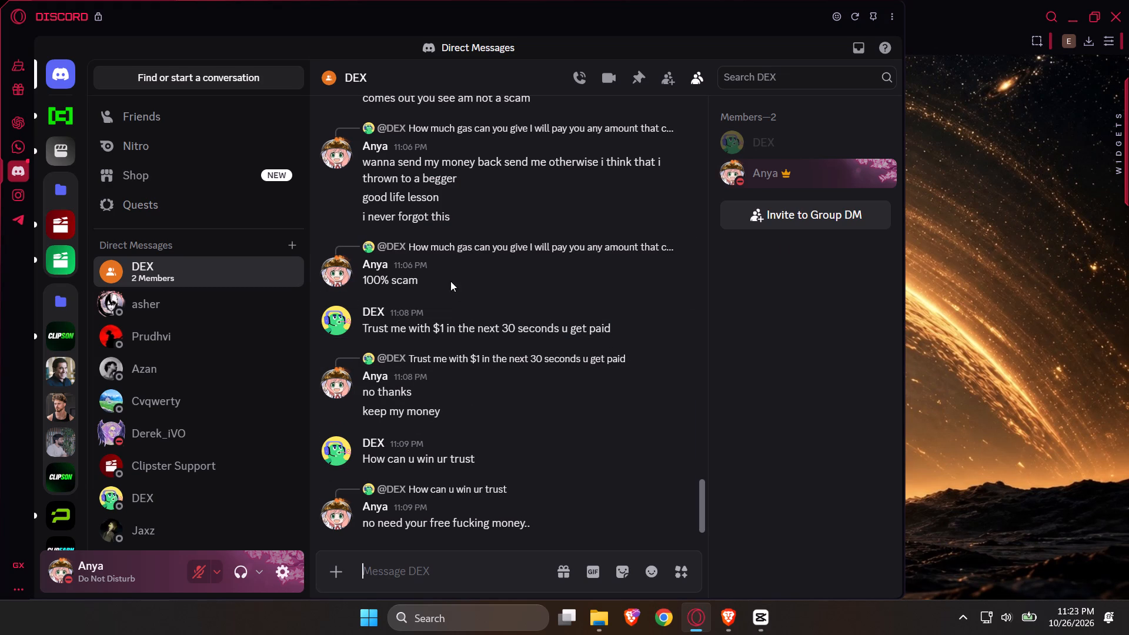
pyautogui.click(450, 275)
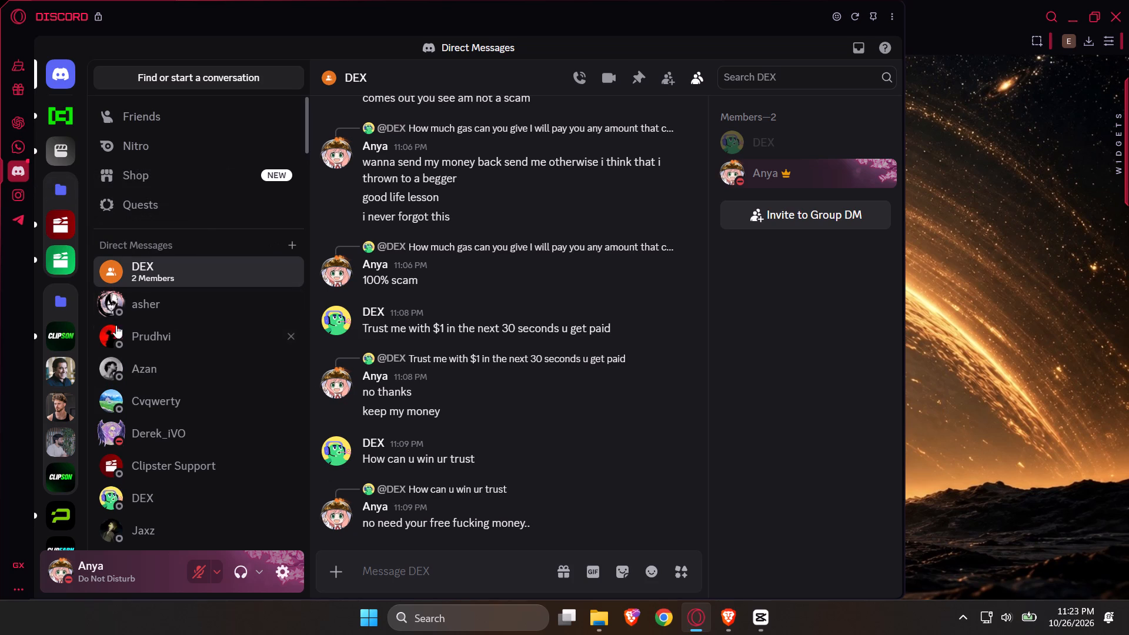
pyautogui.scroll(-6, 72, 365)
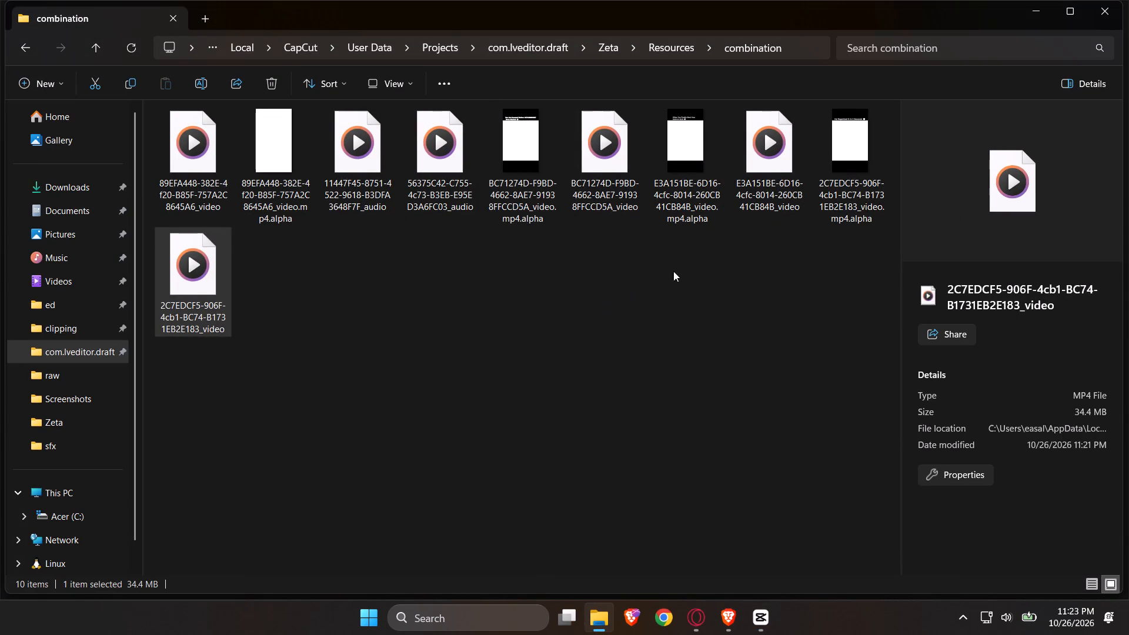
pyautogui.click(199, 297)
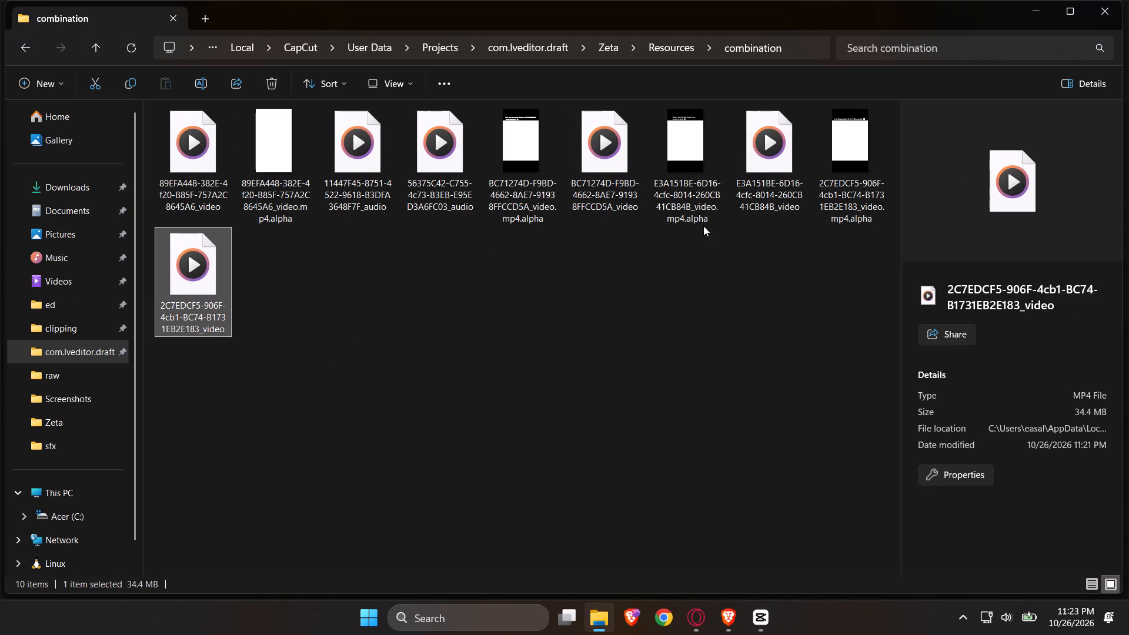
pyautogui.click(772, 183)
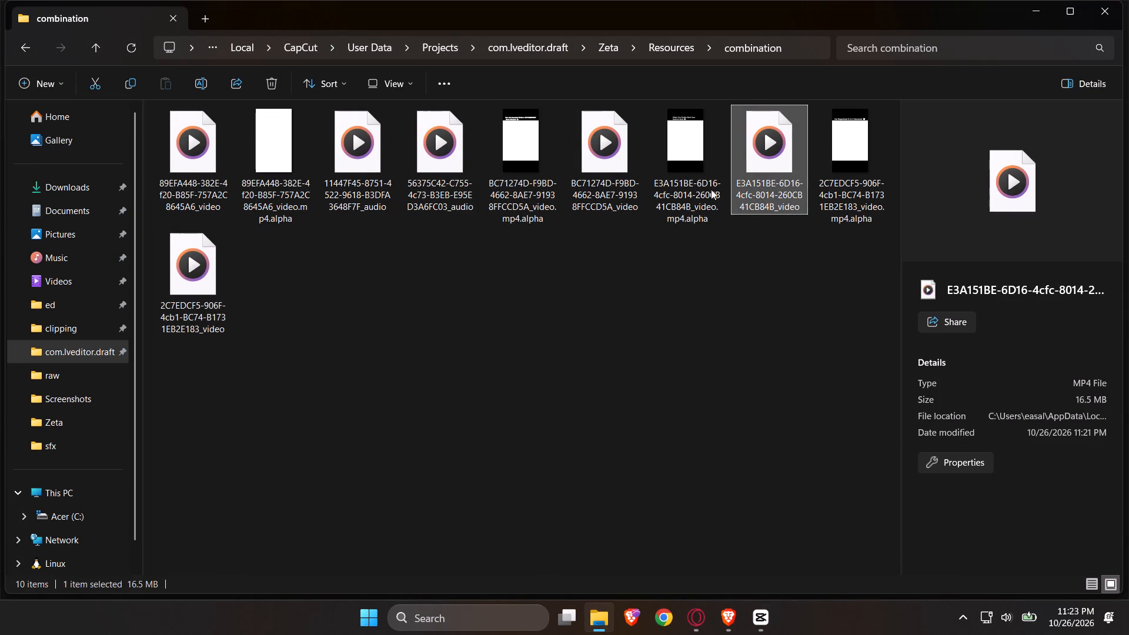
pyautogui.click(620, 182)
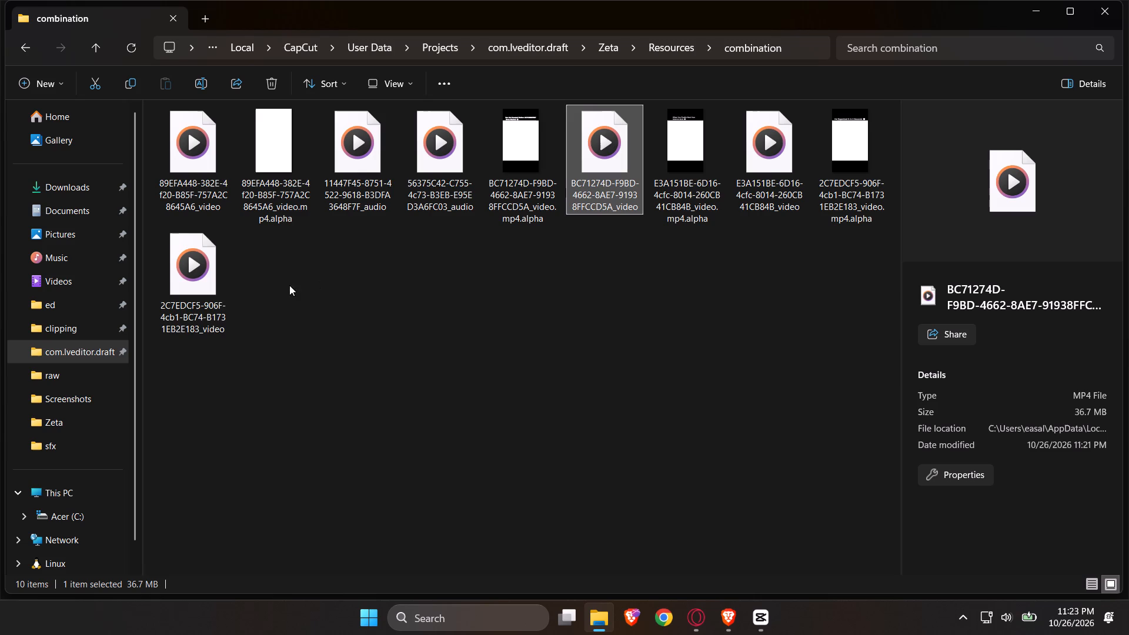
pyautogui.keyDown('ctrl'); pyautogui.click(207, 294); pyautogui.keyUp('ctrl')
pyautogui.keyDown('ctrl'); pyautogui.click(748, 183); pyautogui.keyUp('ctrl')
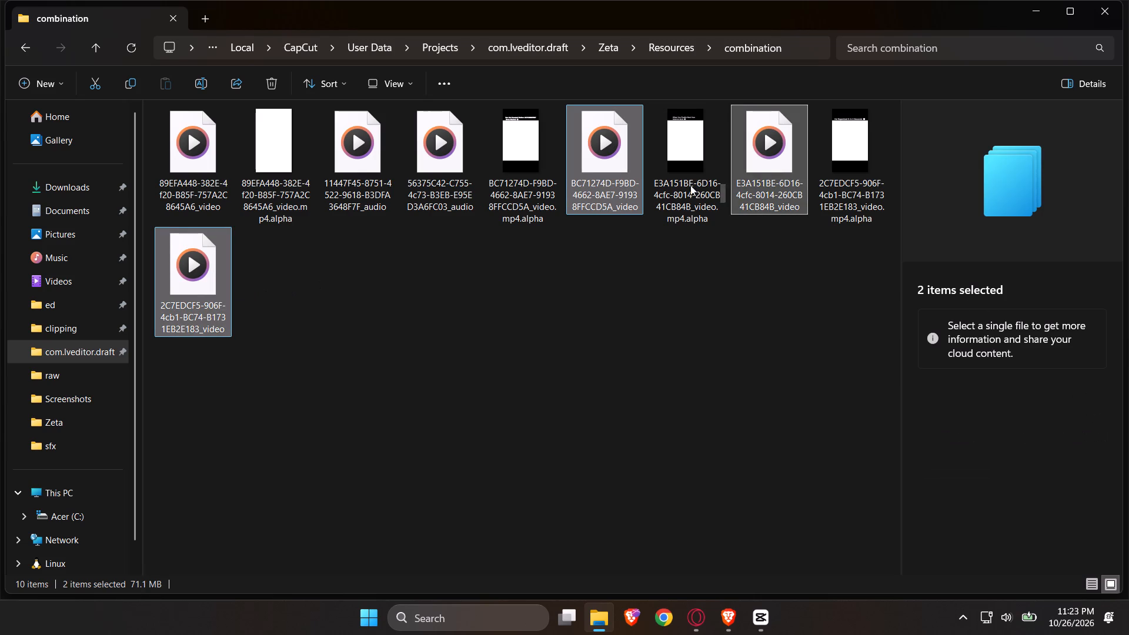
pyautogui.moveTo(621, 165); pyautogui.dragTo(426, 452)
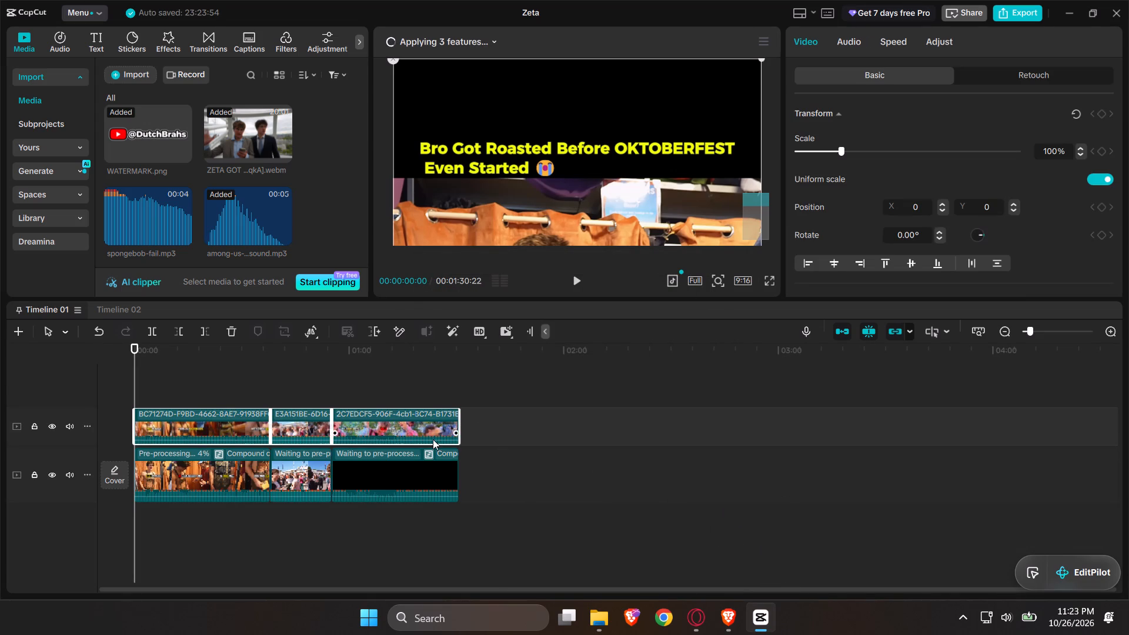
# Replace the three compound clips with the rendered videos by moving the videos onto the main track and deleting the compound clips.
pyautogui.moveTo(223, 427); pyautogui.dragTo(604, 469)
pyautogui.moveTo(416, 419); pyautogui.dragTo(163, 494)
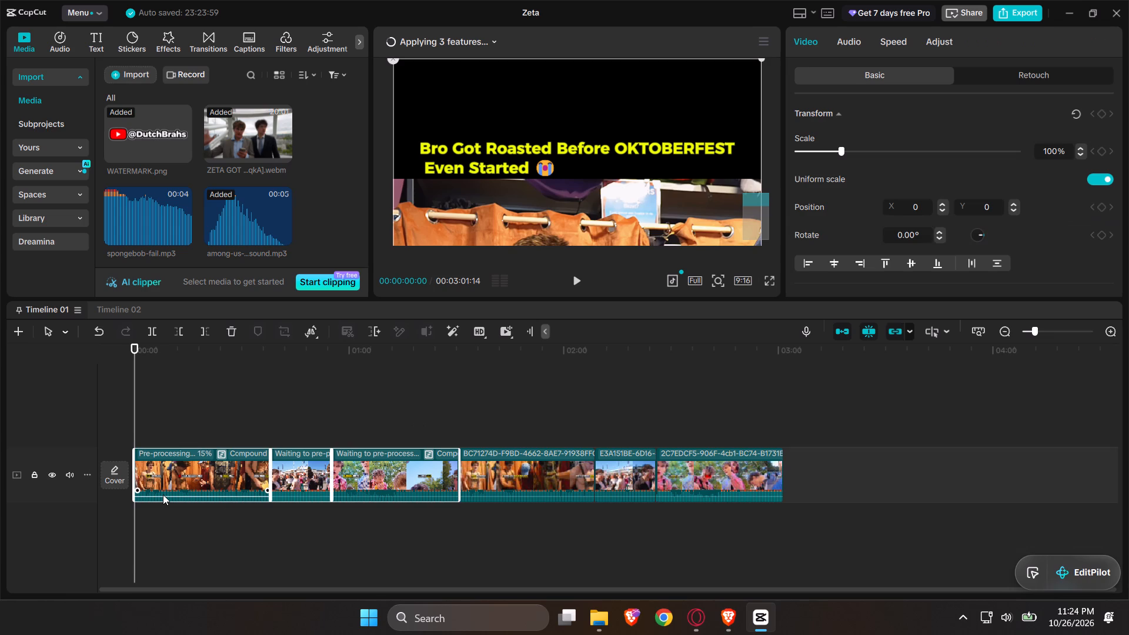
pyautogui.press('BackSpace')
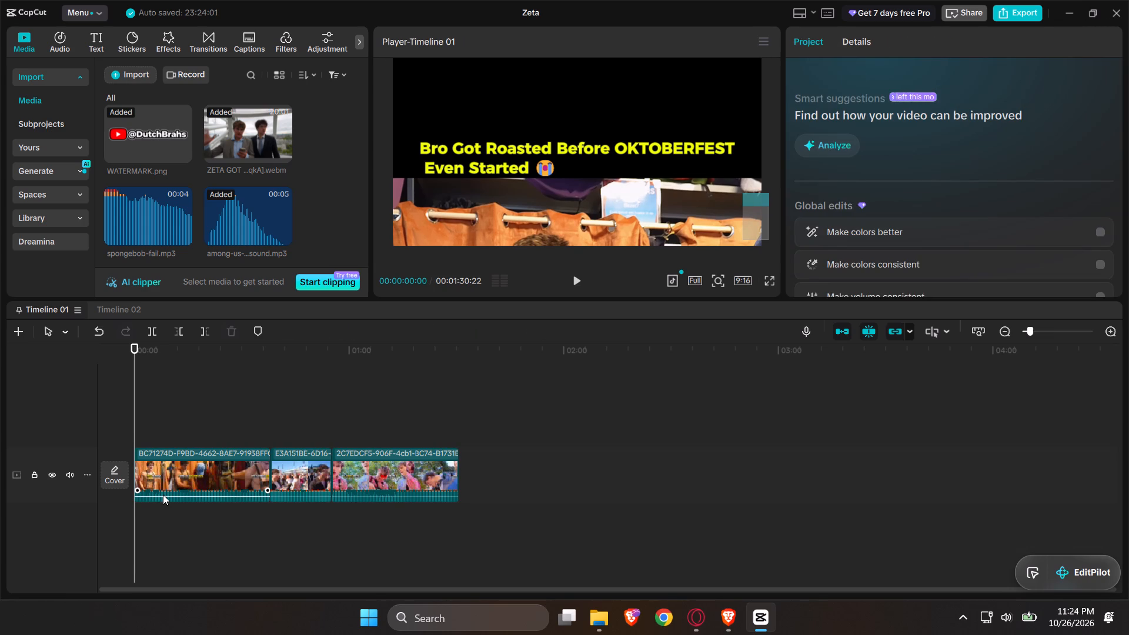
# Delete the E3A151BE and 2C7EDCF5 videos from the timeline and export the BC71274D video on its own as a 1080P, 30fps mp4.
pyautogui.press(']')
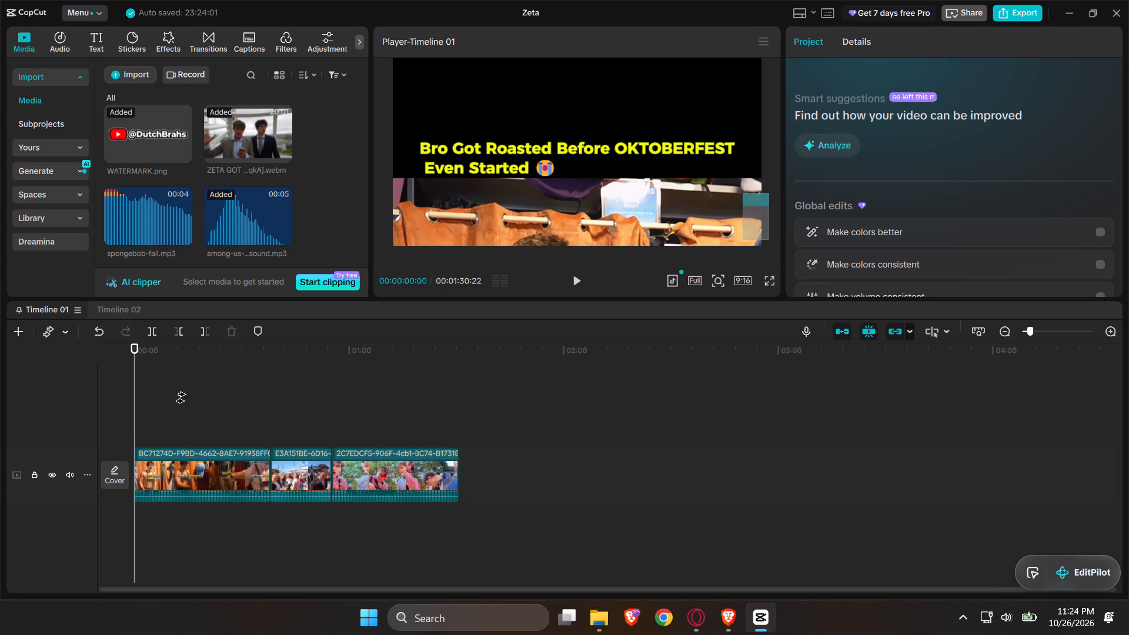
pyautogui.click(310, 423)
pyautogui.press('BackSpace')
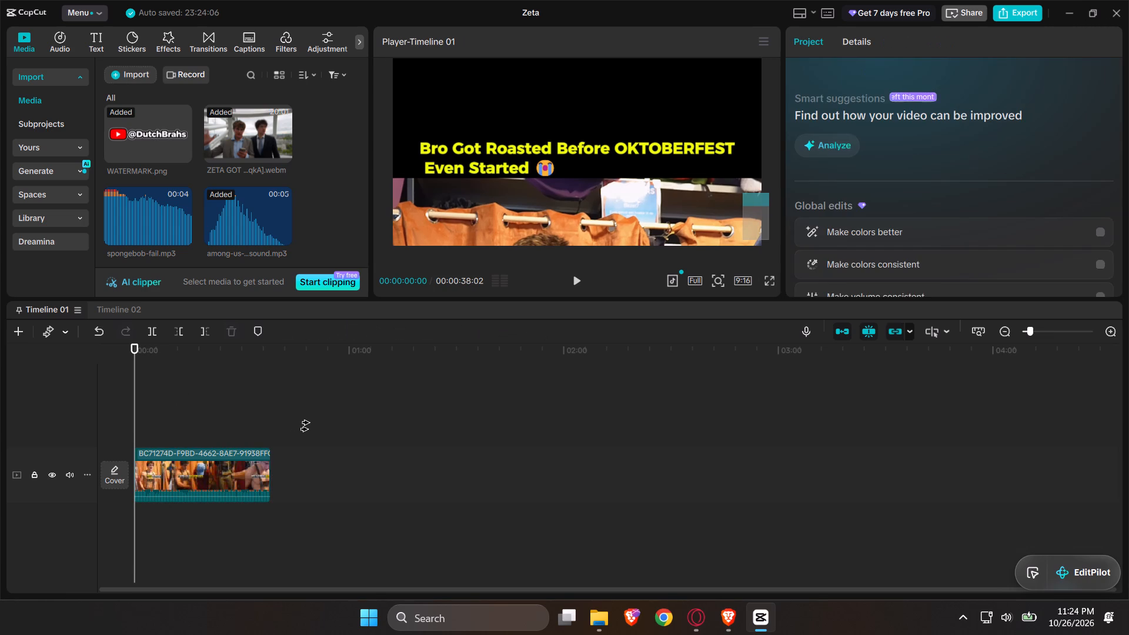
pyautogui.hotkey('ctrl', 'e')
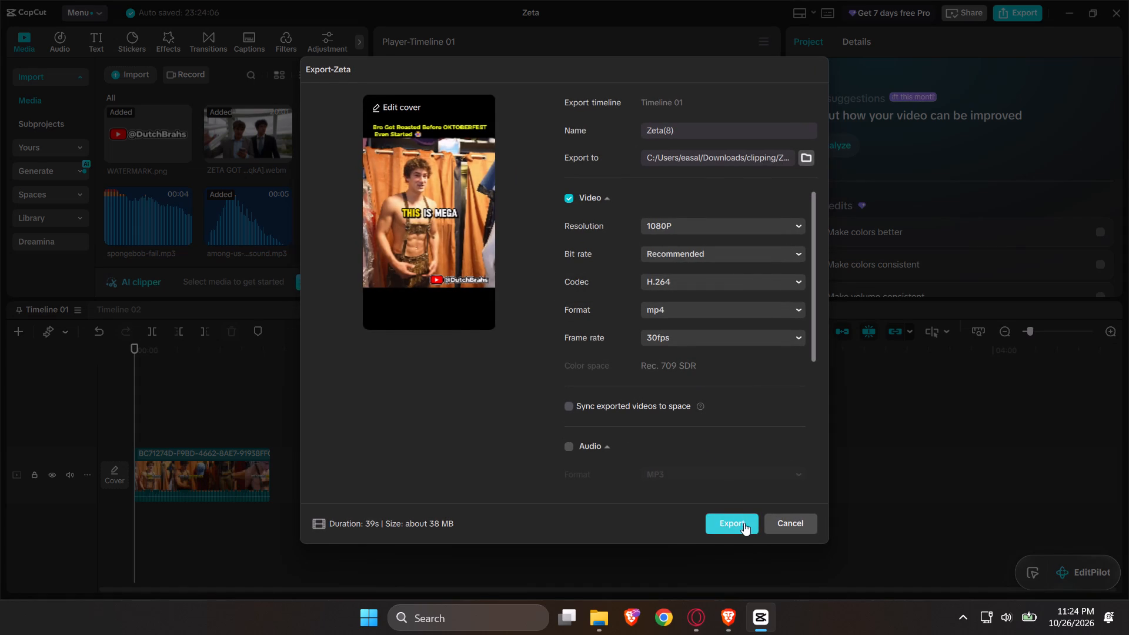
pyautogui.click(743, 523)
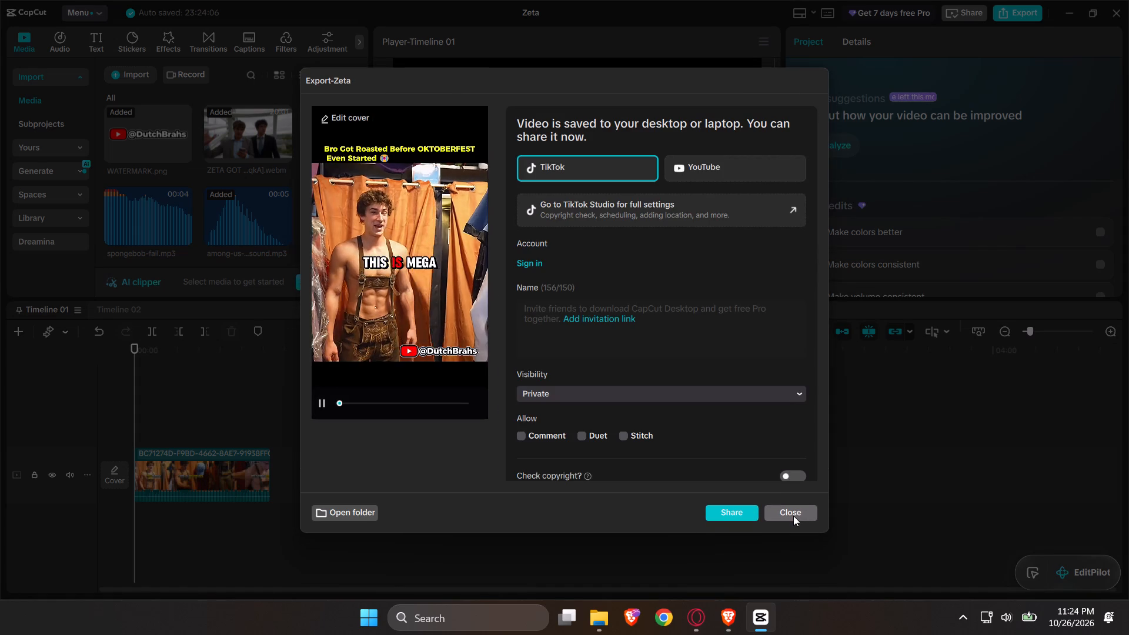
pyautogui.click(793, 516)
# Undo the last deletion, delete the BC71274D and 2C7EDCF5 videos, and export the E3A151BE video alone as a 1080P, 30fps mp4.
pyautogui.hotkey('ctrl', 'z')
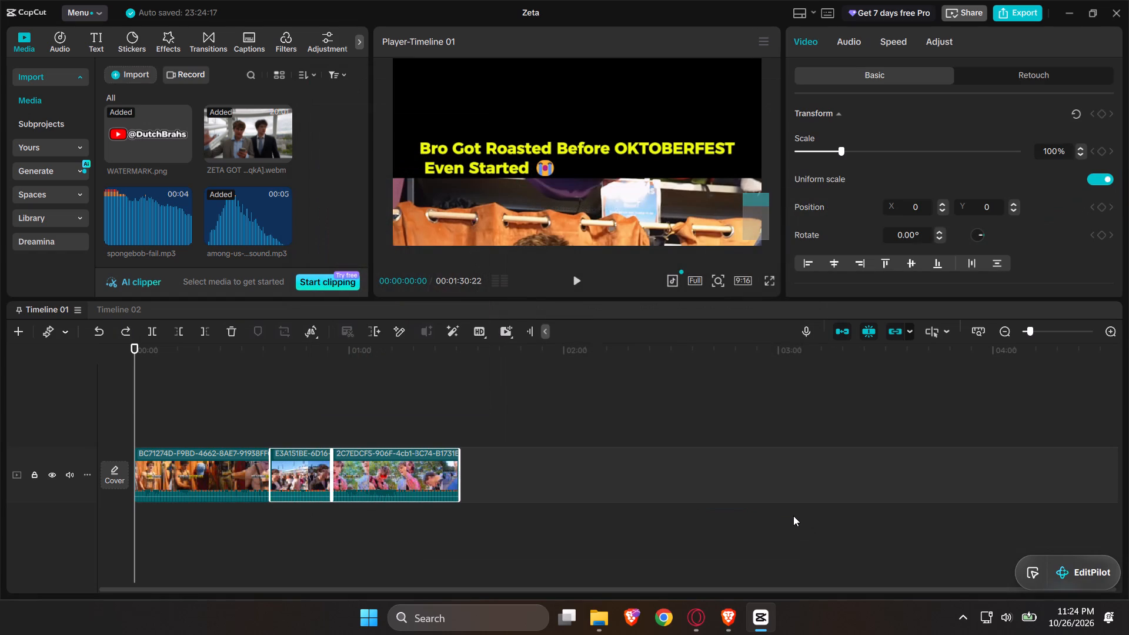
pyautogui.press('[')
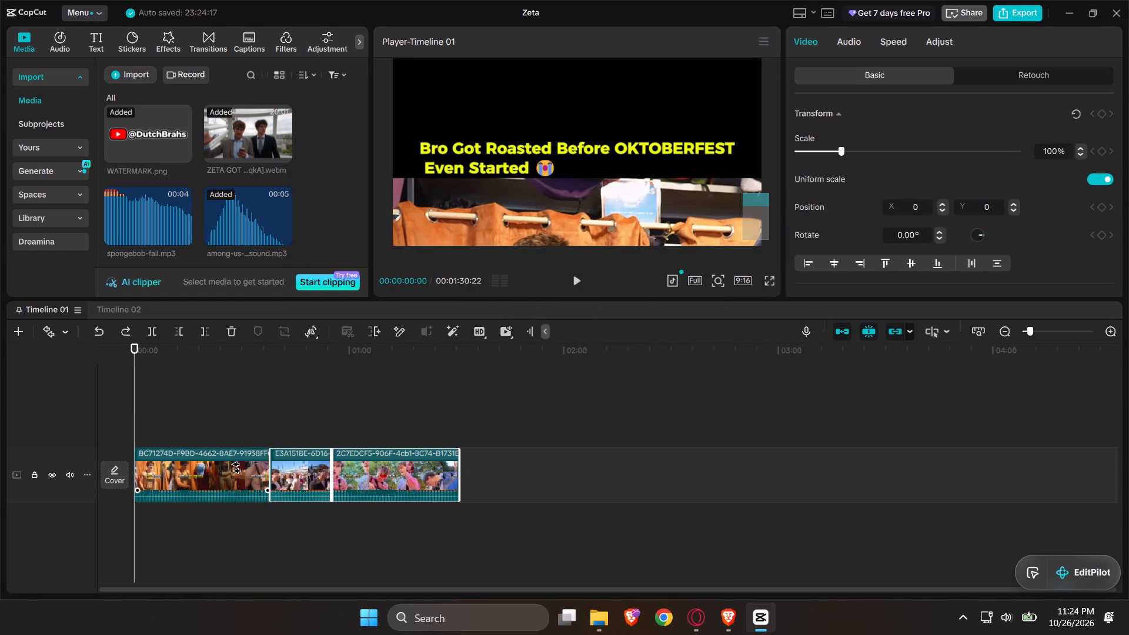
pyautogui.click(230, 464)
pyautogui.press('BackSpace')
pyautogui.press(']')
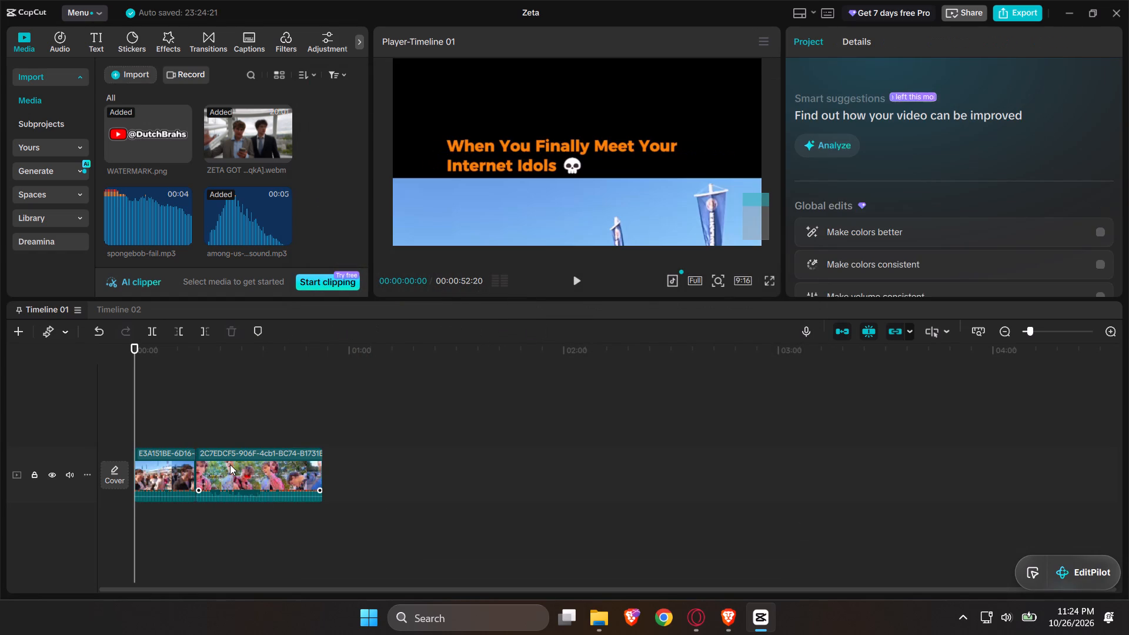
pyautogui.click(249, 464)
pyautogui.press('BackSpace')
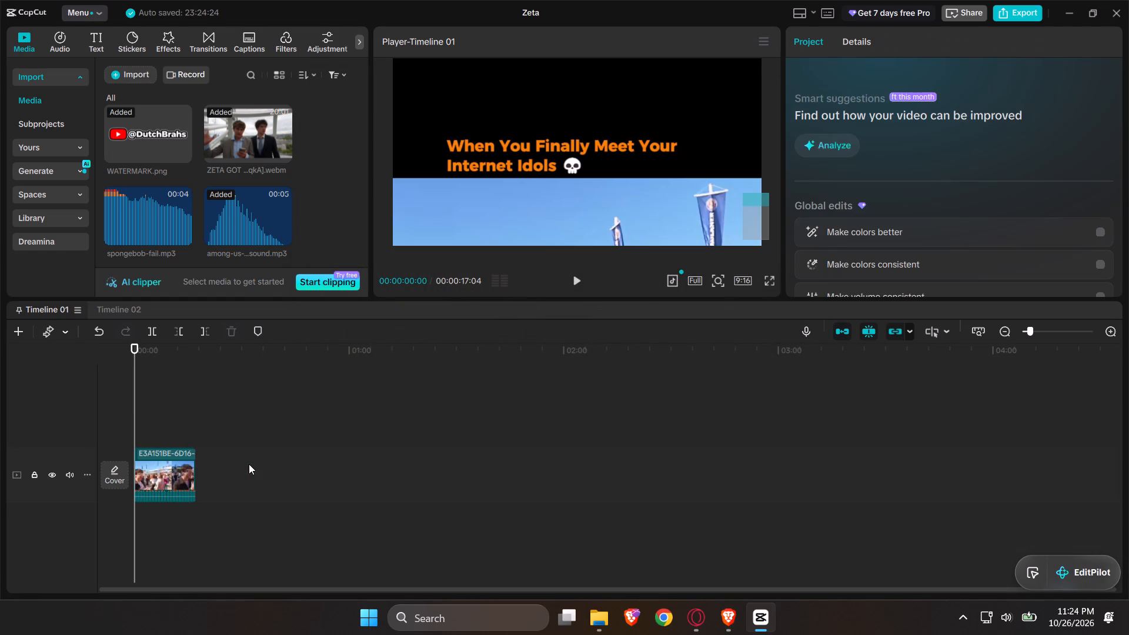
pyautogui.hotkey('ctrl', 'e')
pyautogui.press('Return')
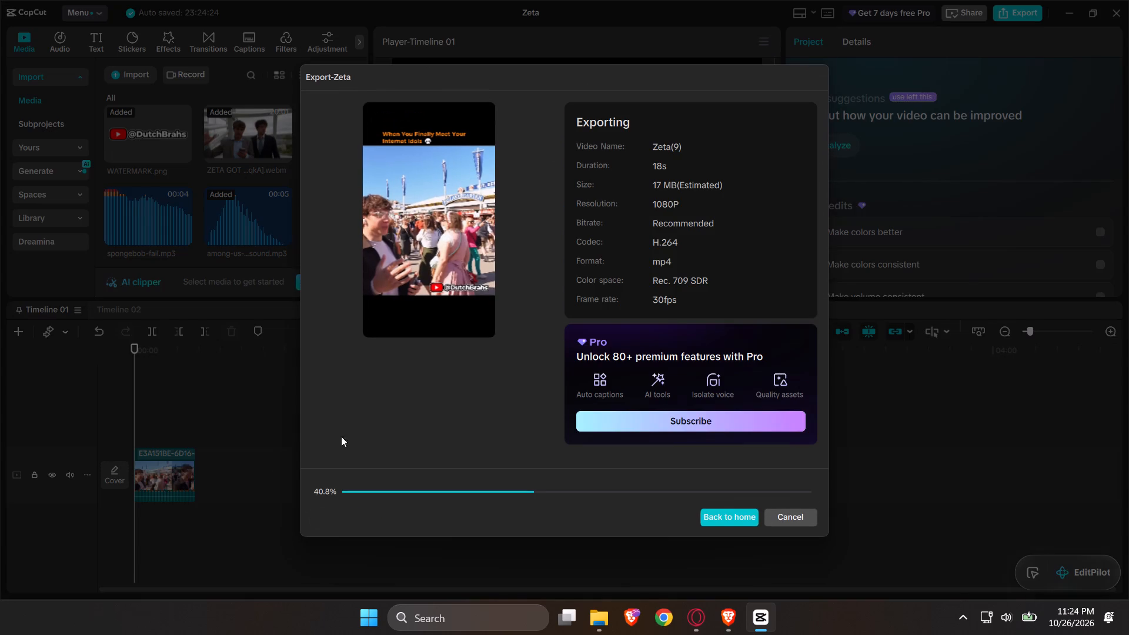
pyautogui.click(791, 515)
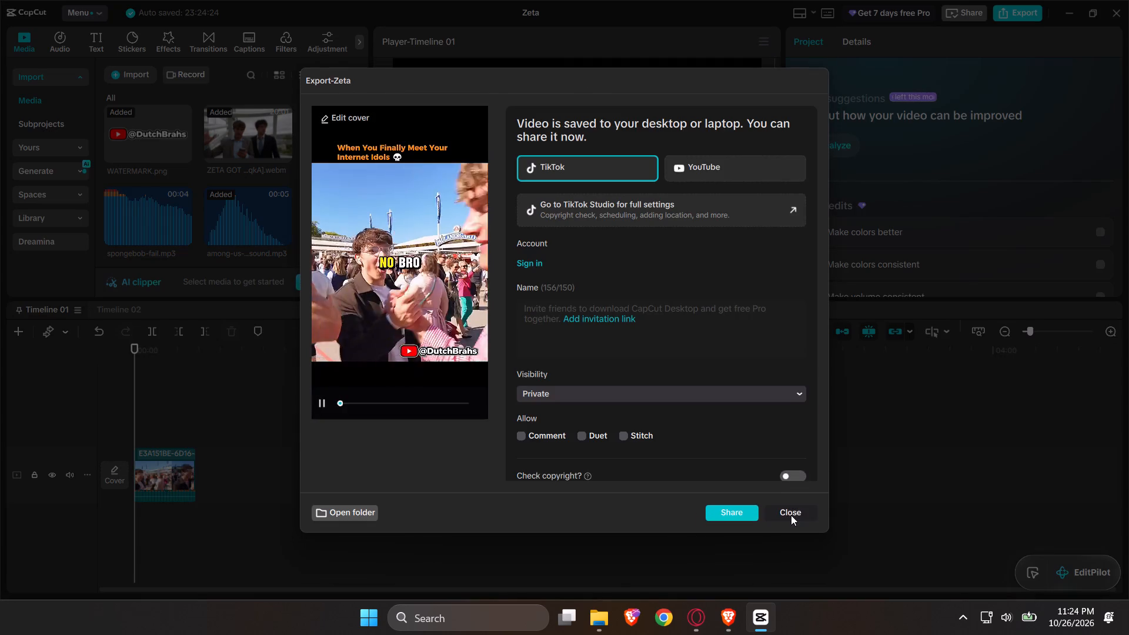
# Undo the deletion of the 2C7EDCF5 video, delete the E3A151BE video, and export 2C7EDCF5 alone as a 1080P, 30fps mp4.
pyautogui.hotkey('ctrl', 'z')
pyautogui.press('[')
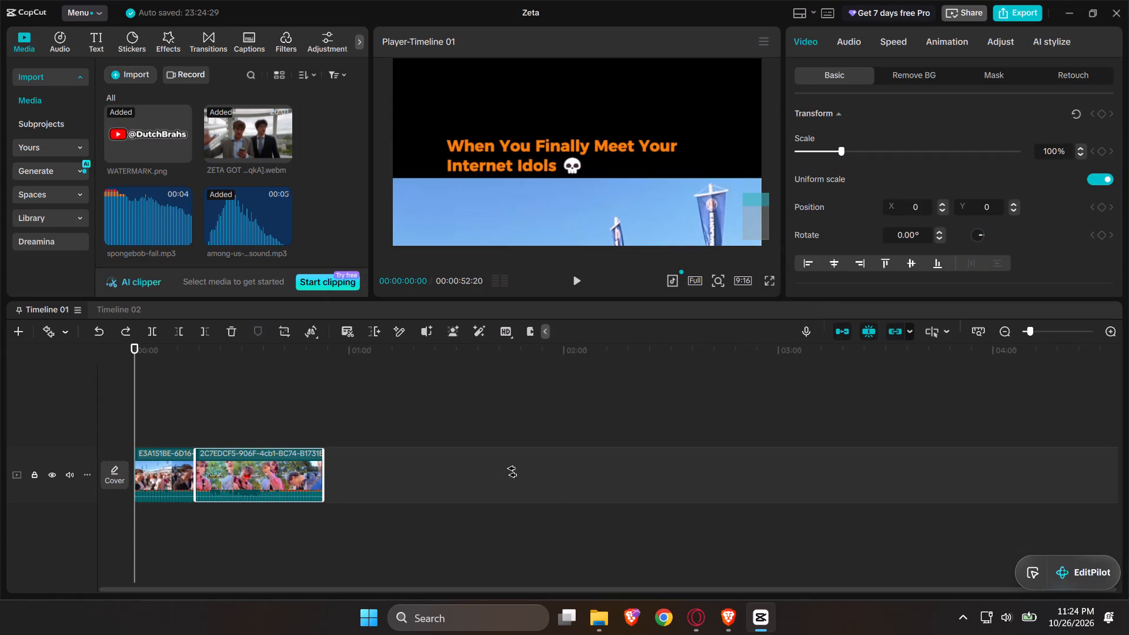
pyautogui.click(166, 484)
pyautogui.press('BackSpace')
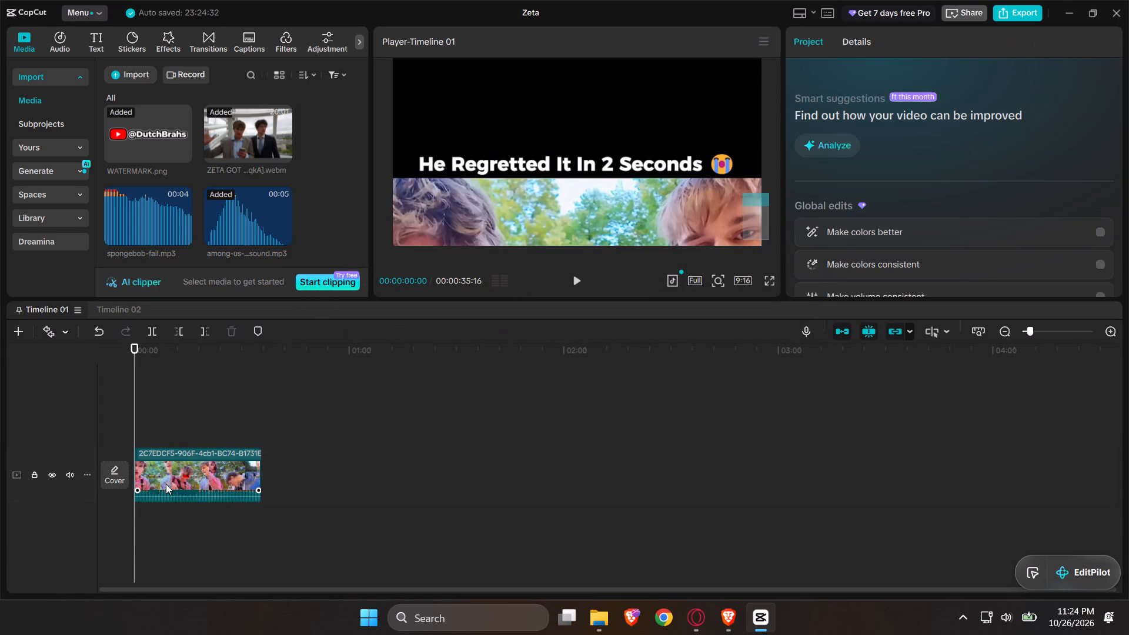
pyautogui.hotkey('ctrl', 'e')
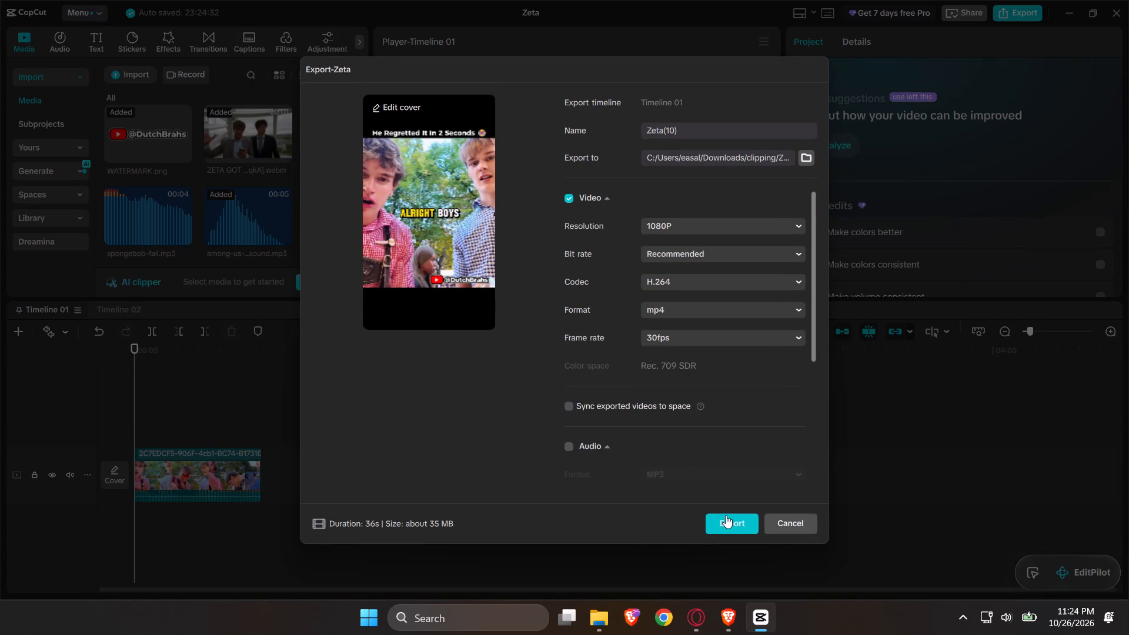
pyautogui.click(721, 520)
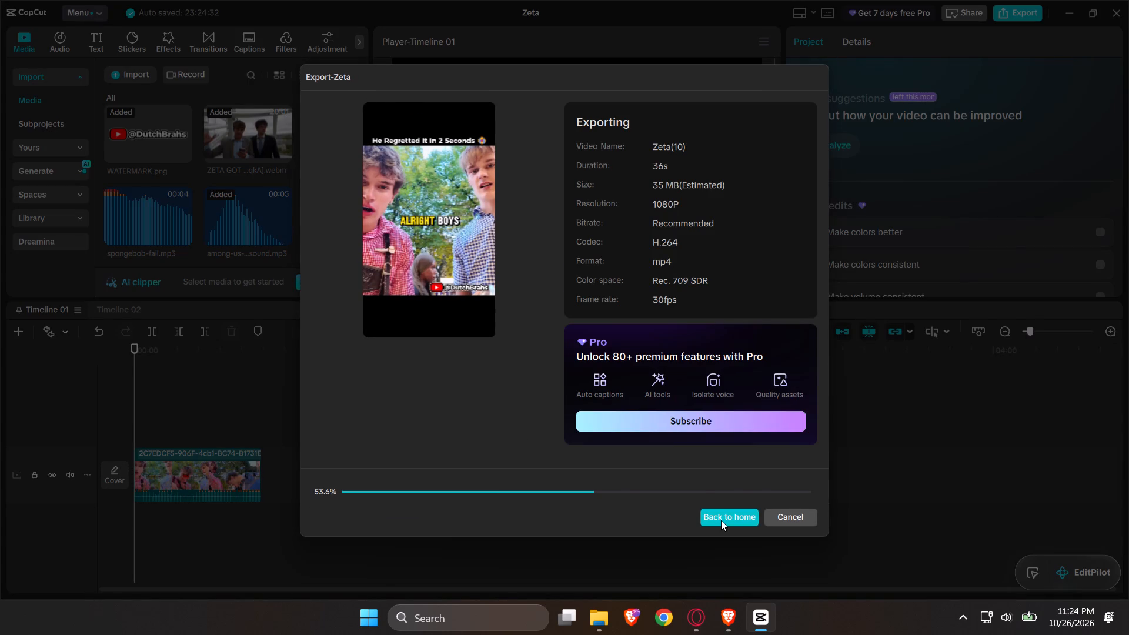